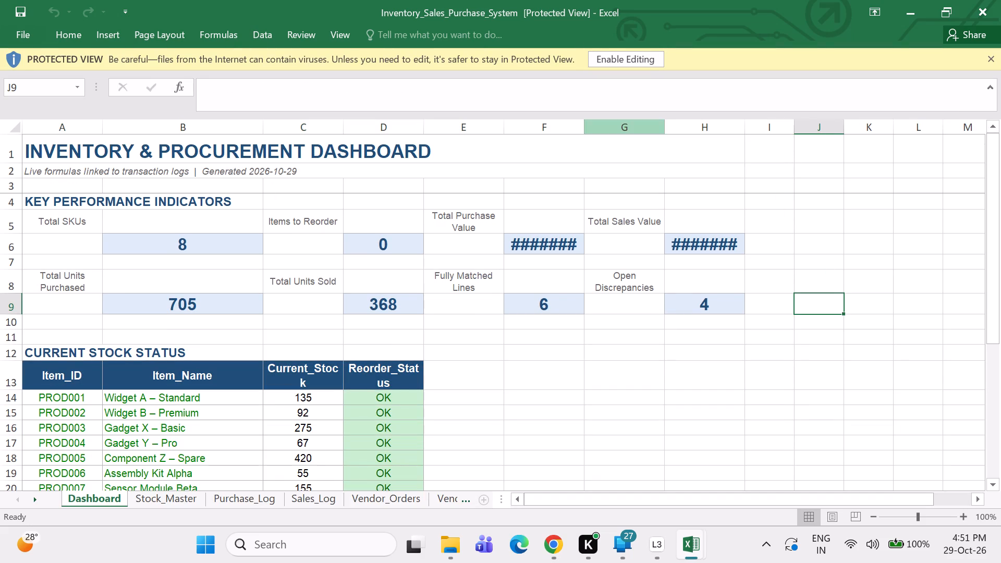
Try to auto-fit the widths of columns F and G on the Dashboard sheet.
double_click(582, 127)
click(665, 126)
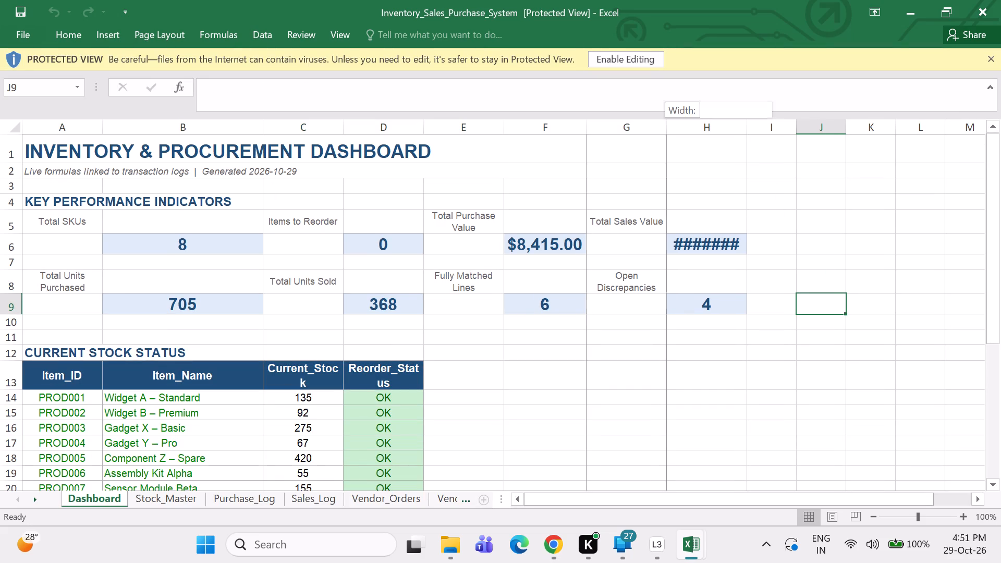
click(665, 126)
Enable editing for the downloaded inventory workbook.
click(638, 63)
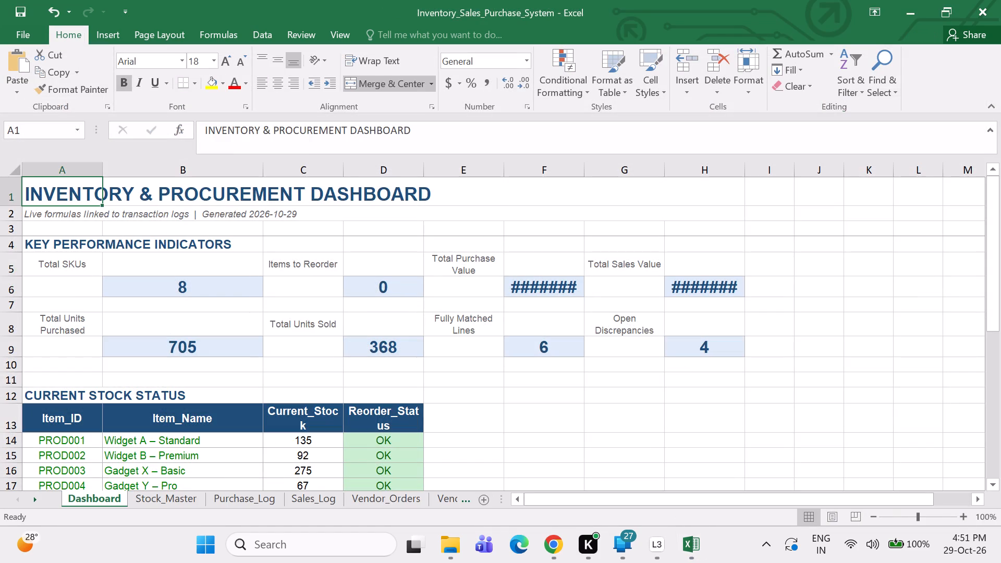
Examine the Stock_Master sheet's item, purchased, sold and current stock cells and their formulas.
click(151, 503)
click(312, 405)
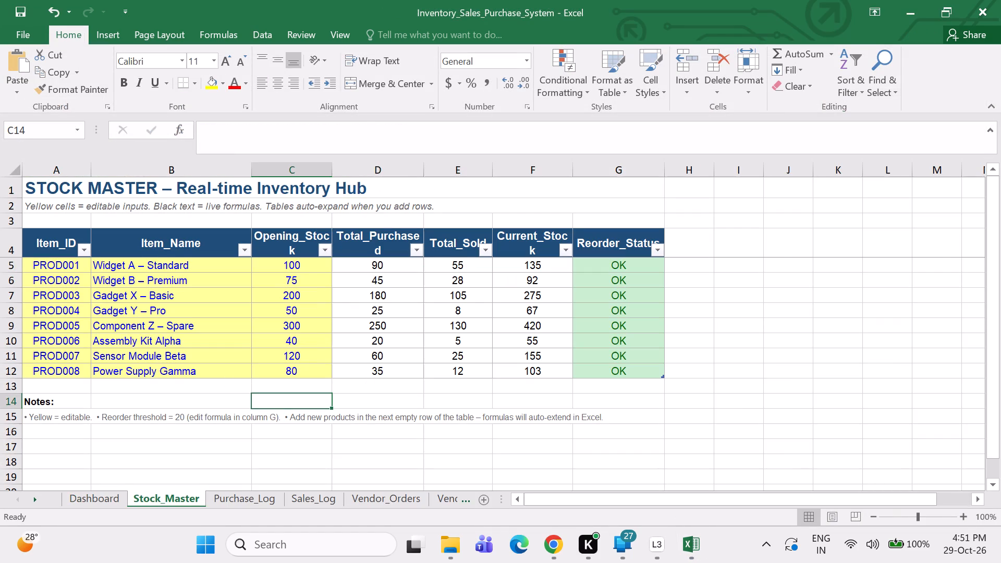
click(356, 331)
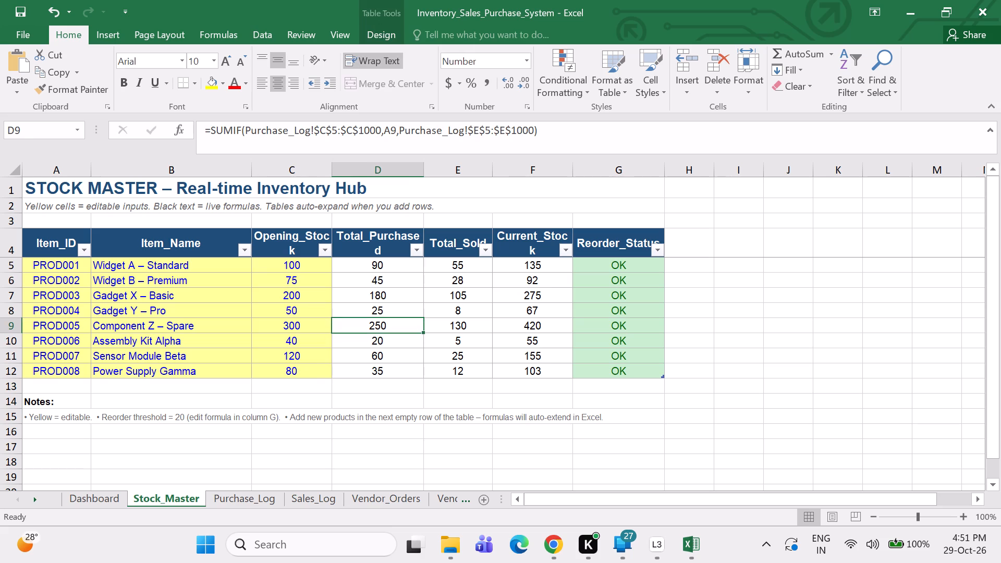
click(463, 315)
click(570, 297)
click(82, 265)
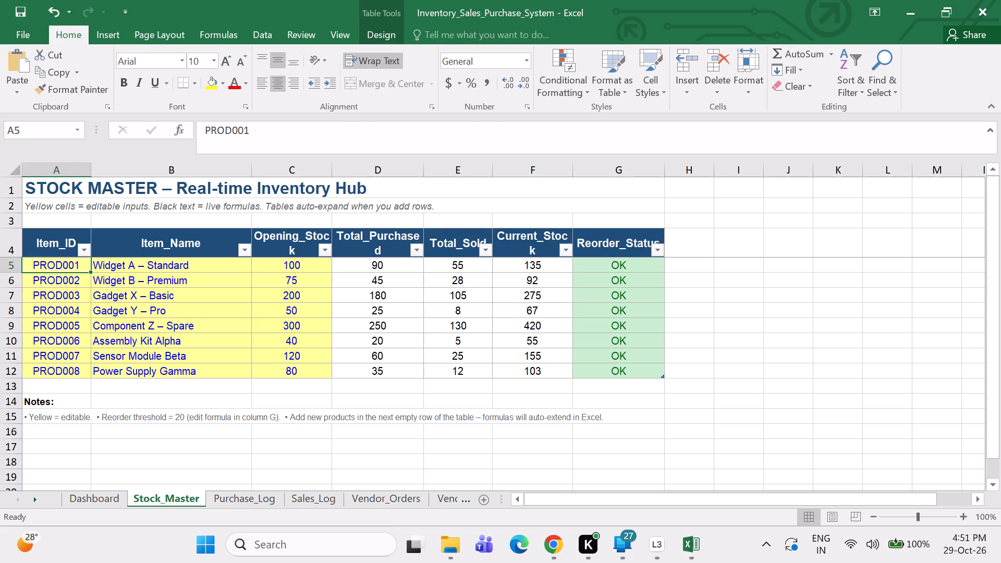
Open the 29 OCT STOCK workbook from the Downloads folder in File Explorer.
click(553, 552)
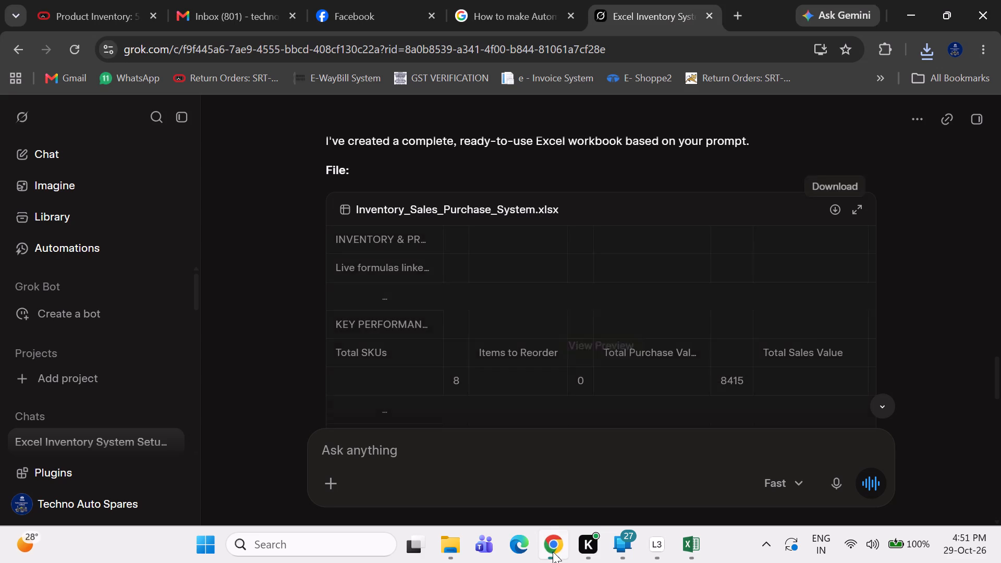
click(445, 548)
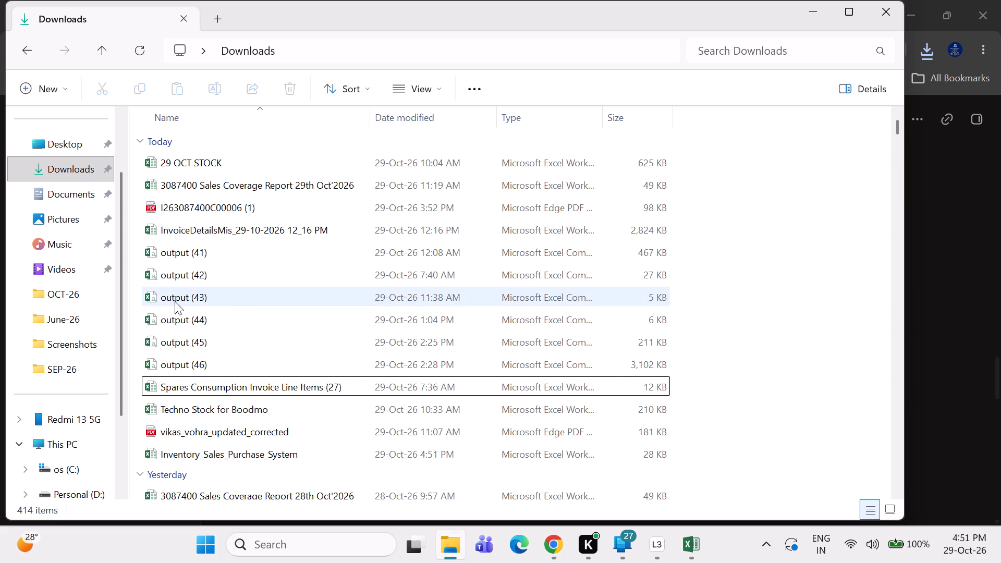
scroll(181, 306, down, 2)
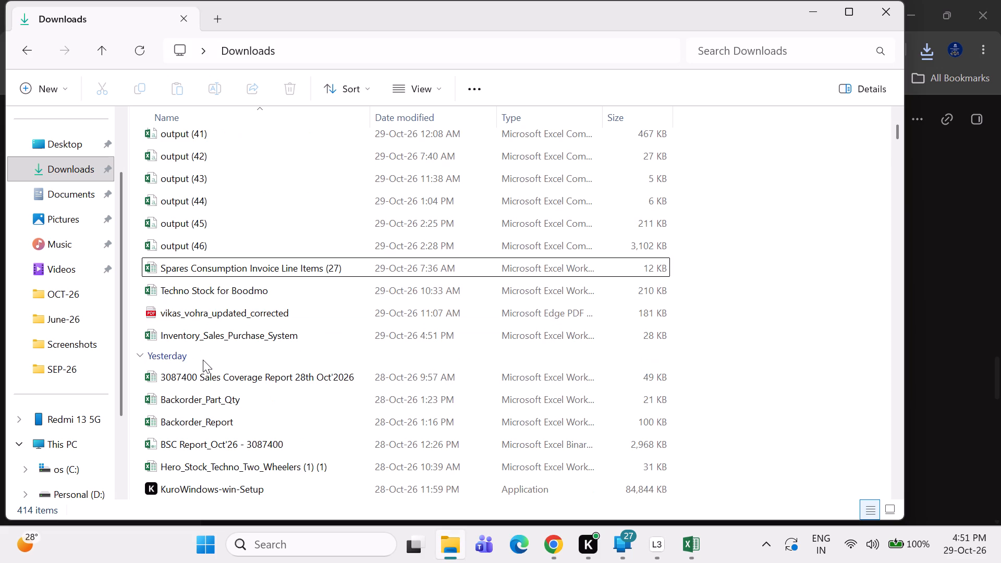
scroll(189, 248, up, 3)
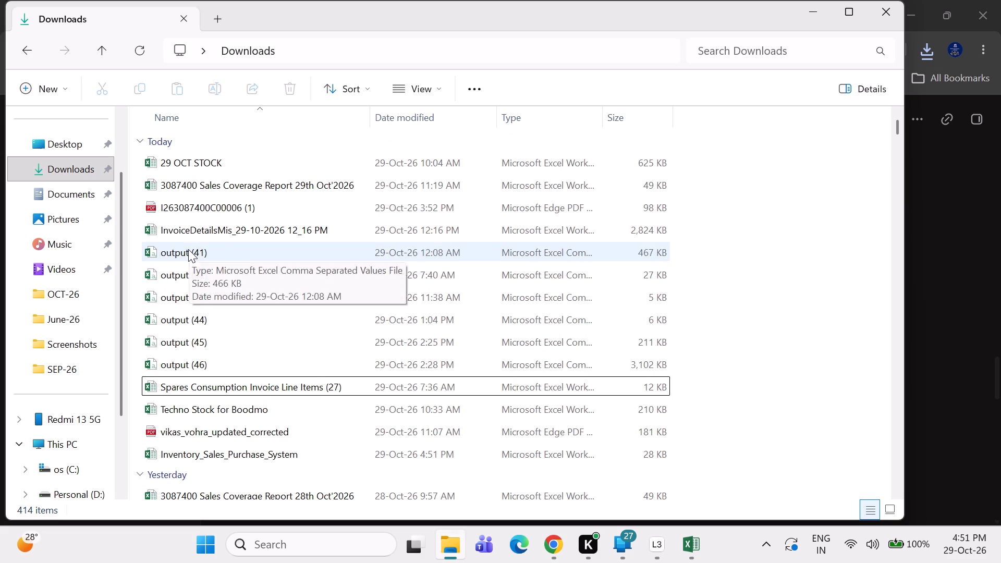
double_click(184, 163)
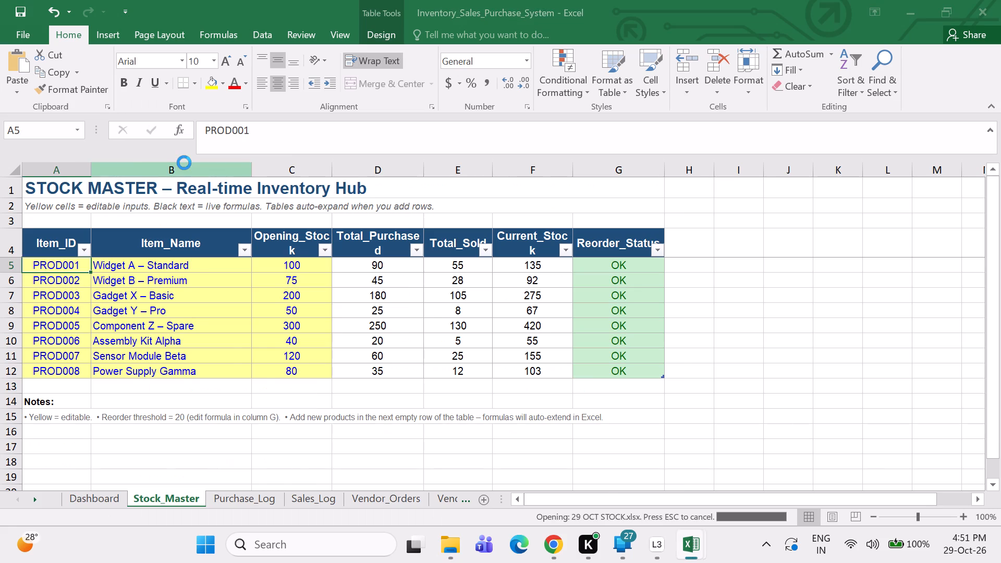
Copy all Part # and Description data from A2 to B12579 in the 29 OCT STOCK workbook.
scroll(93, 197, up, 4)
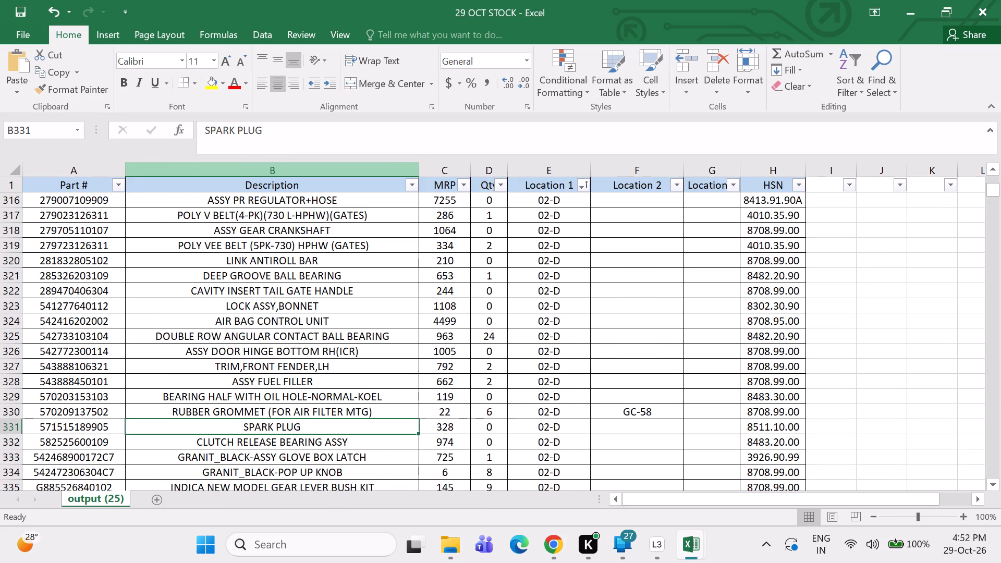
drag(995, 191, 998, 130)
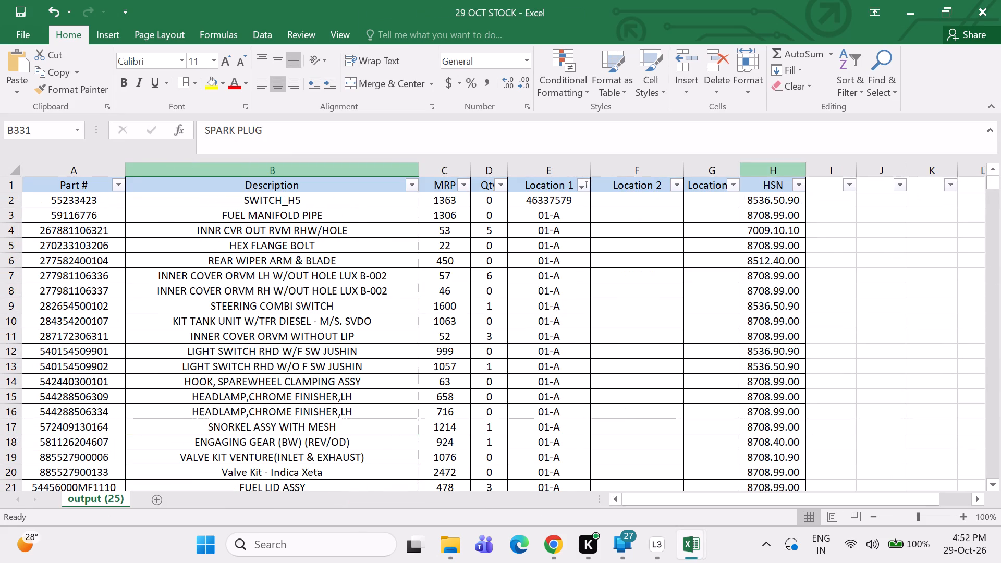
drag(83, 198, 325, 251)
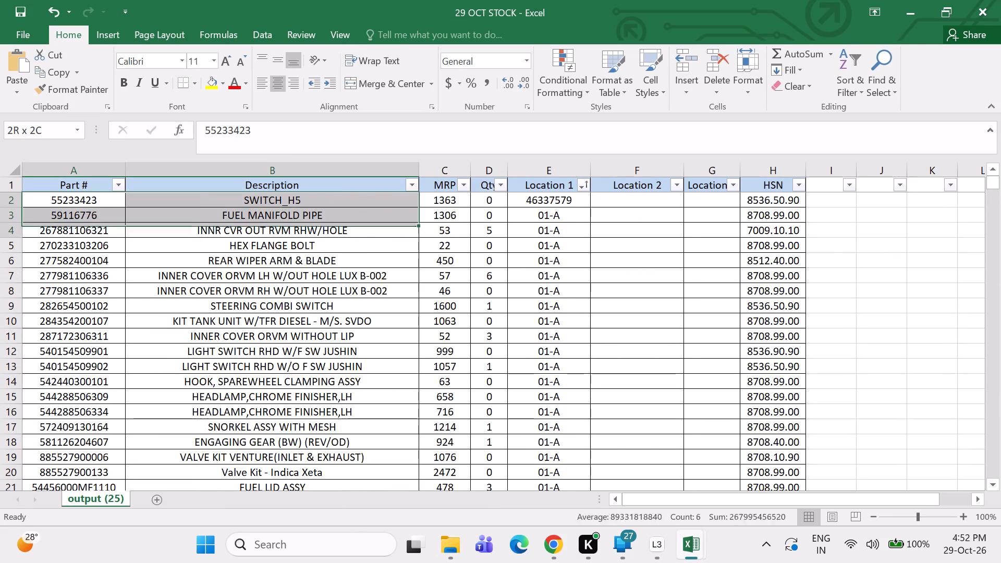
drag(325, 251, 368, 562)
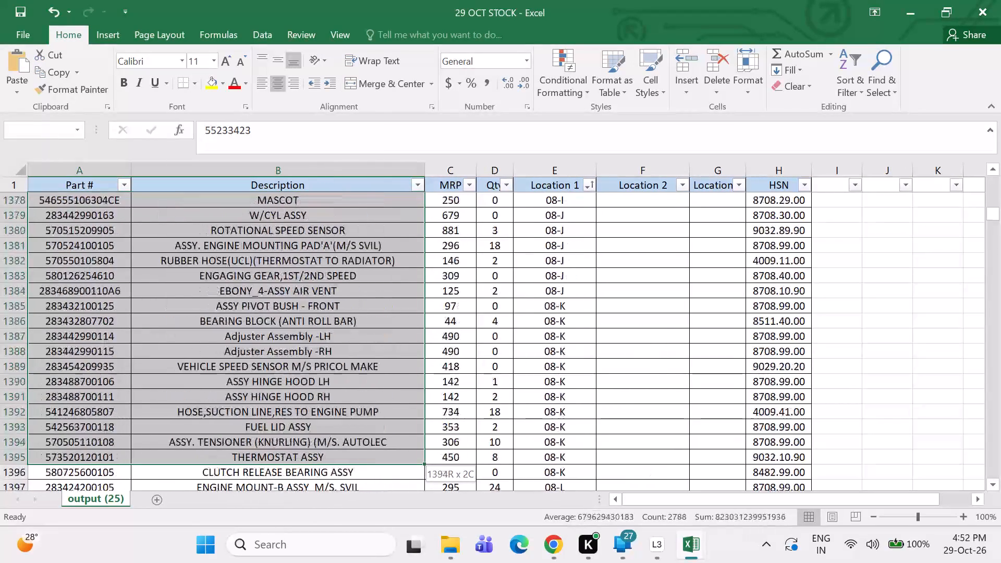
drag(368, 562, 379, 562)
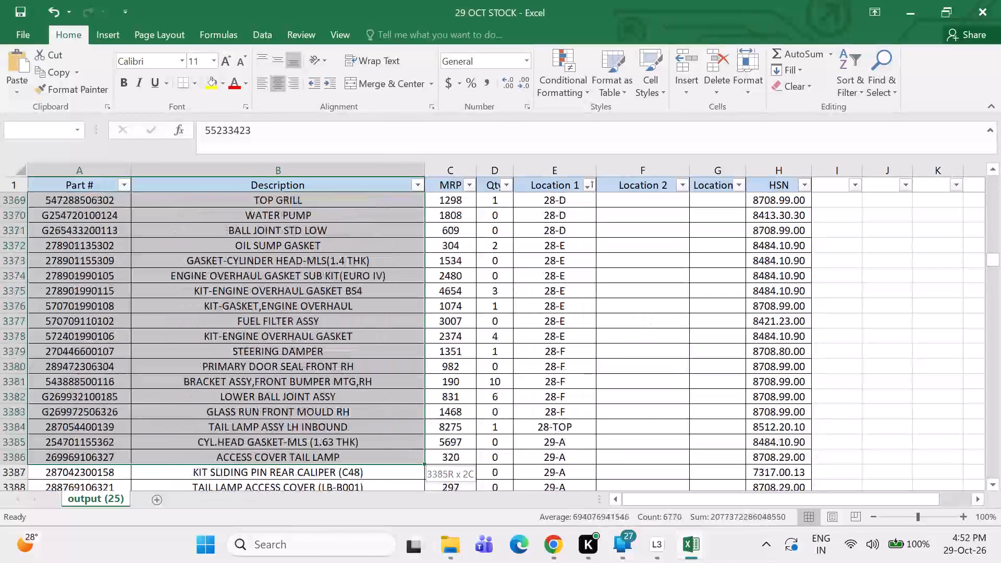
drag(379, 562, 432, 562)
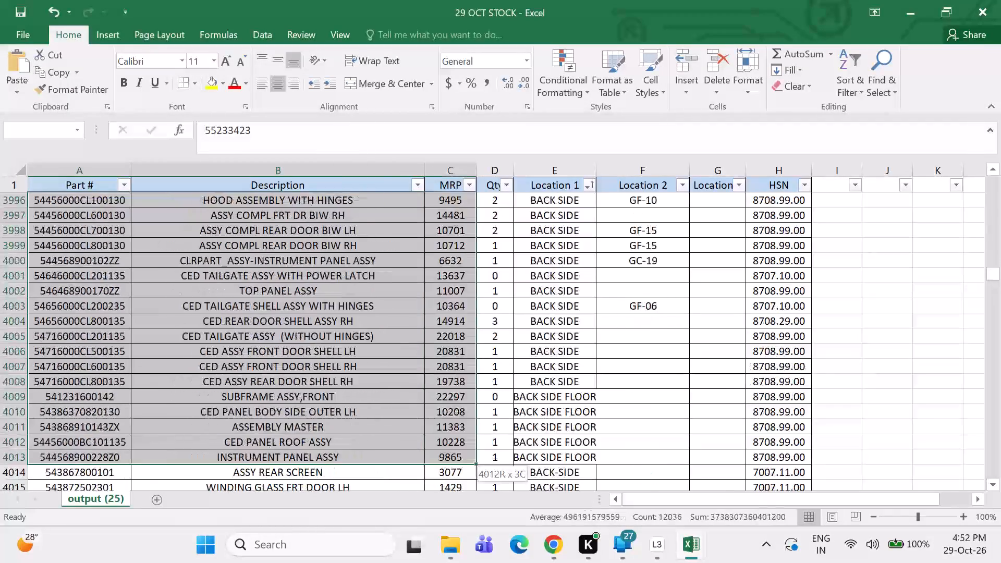
drag(432, 562, 399, 562)
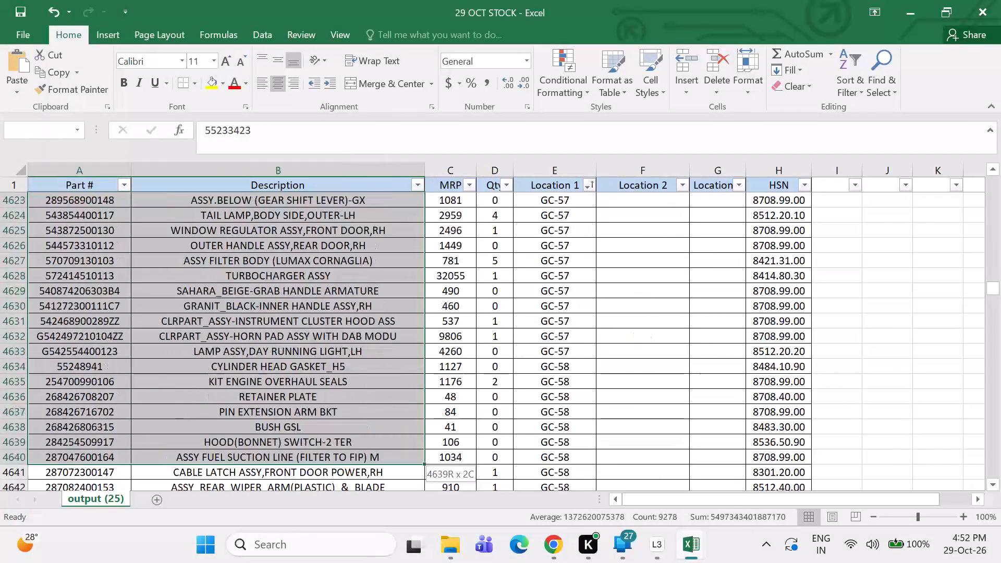
drag(399, 562, 421, 562)
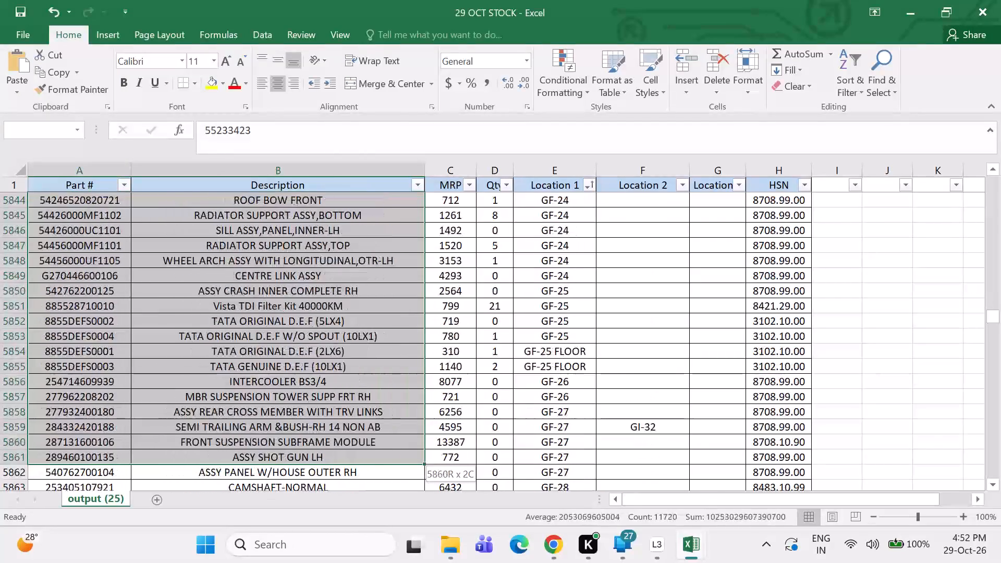
drag(421, 562, 420, 560)
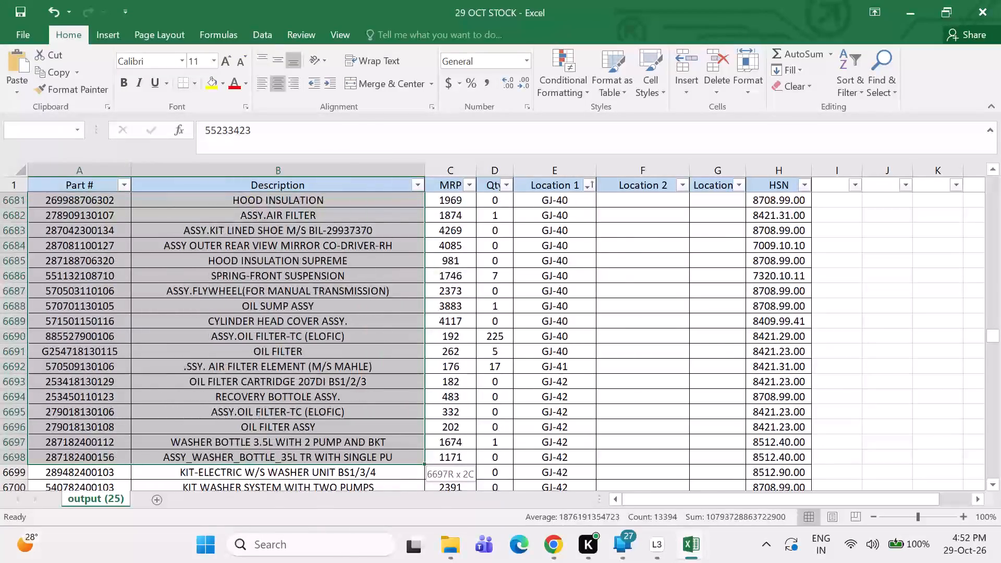
drag(420, 560, 393, 562)
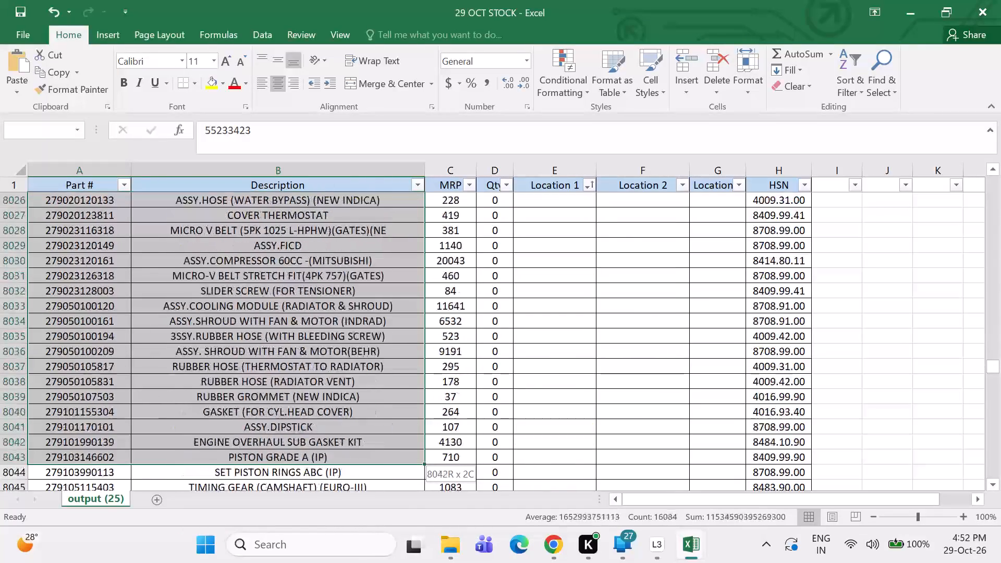
drag(393, 562, 401, 562)
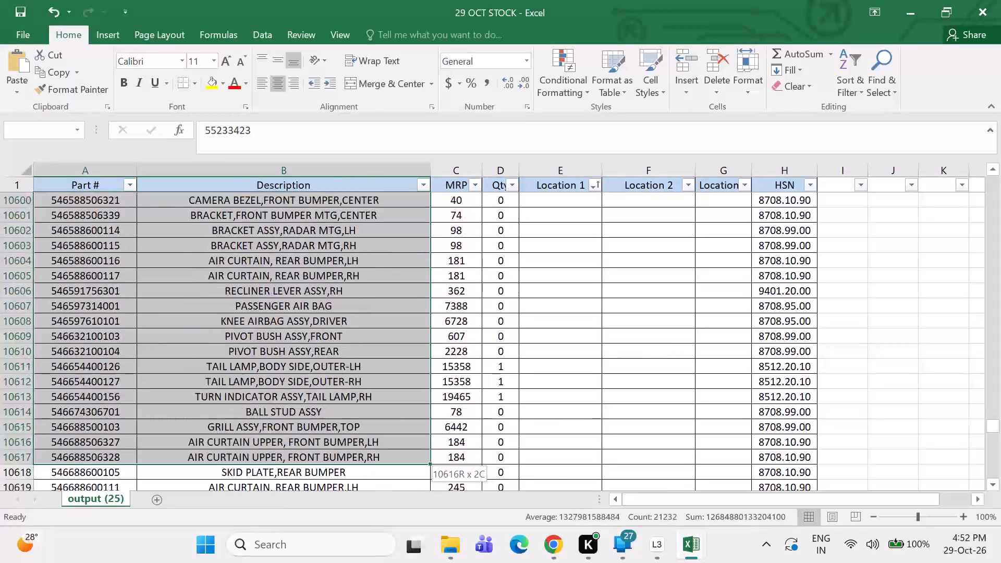
drag(401, 562, 363, 562)
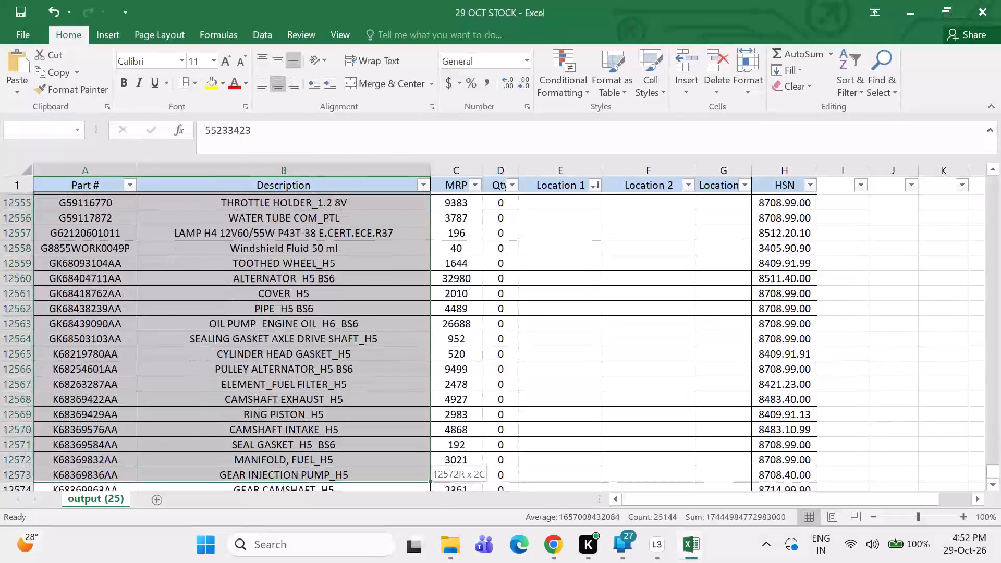
drag(363, 562, 354, 559)
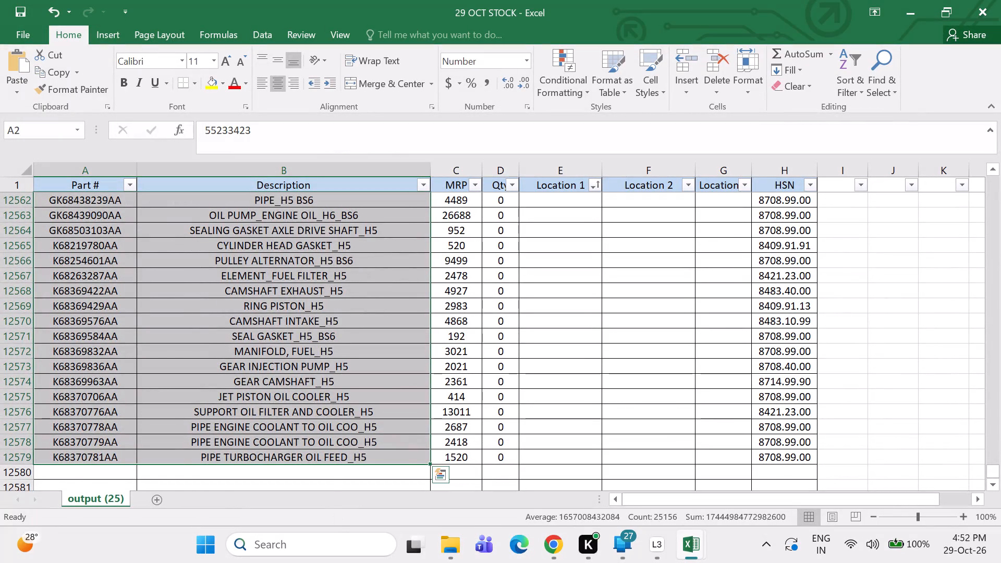
key(ctrl+c)
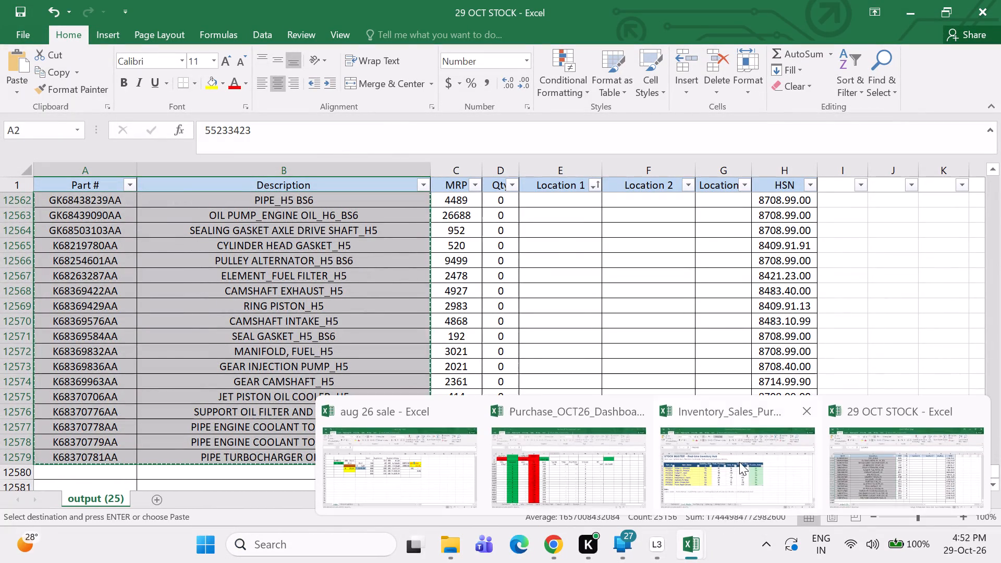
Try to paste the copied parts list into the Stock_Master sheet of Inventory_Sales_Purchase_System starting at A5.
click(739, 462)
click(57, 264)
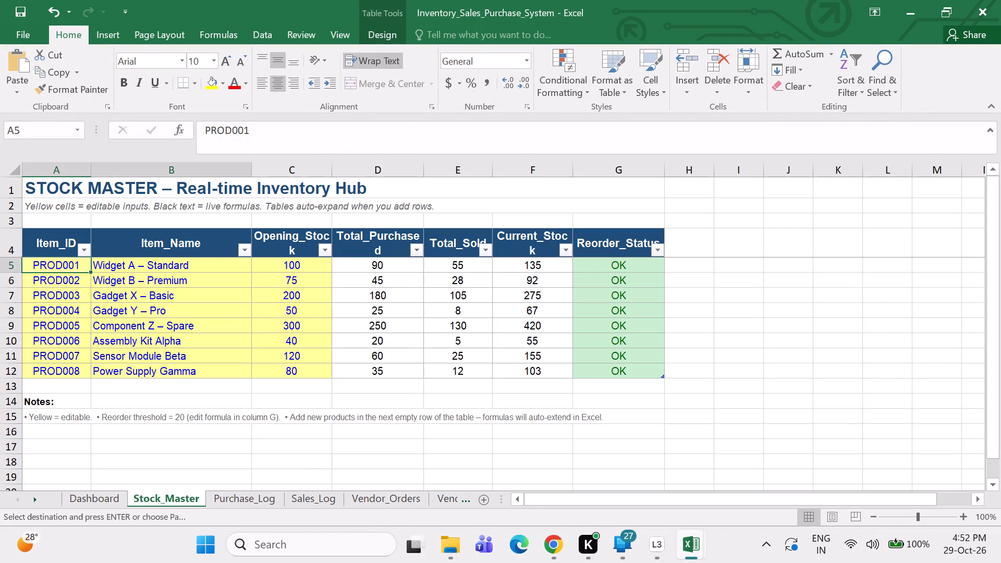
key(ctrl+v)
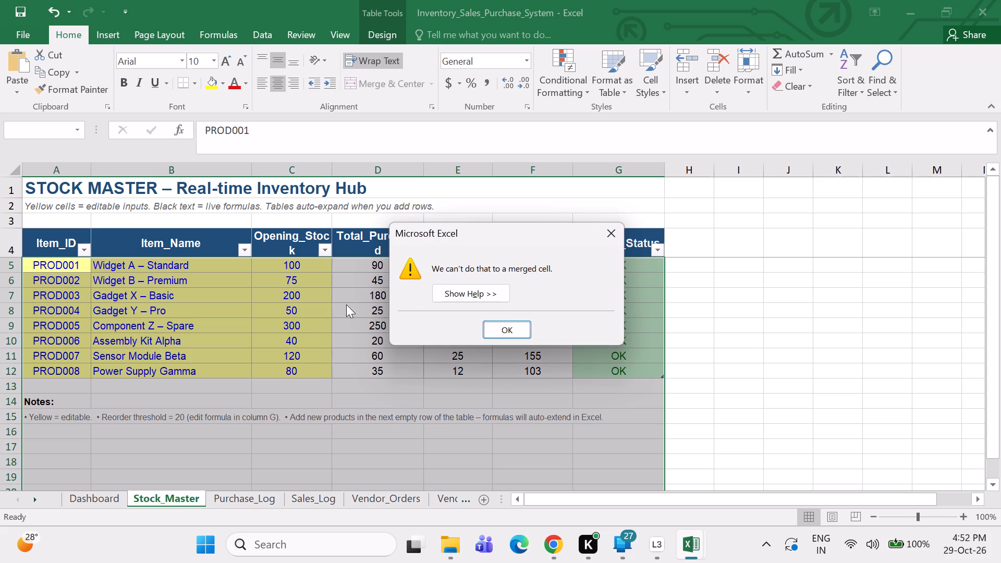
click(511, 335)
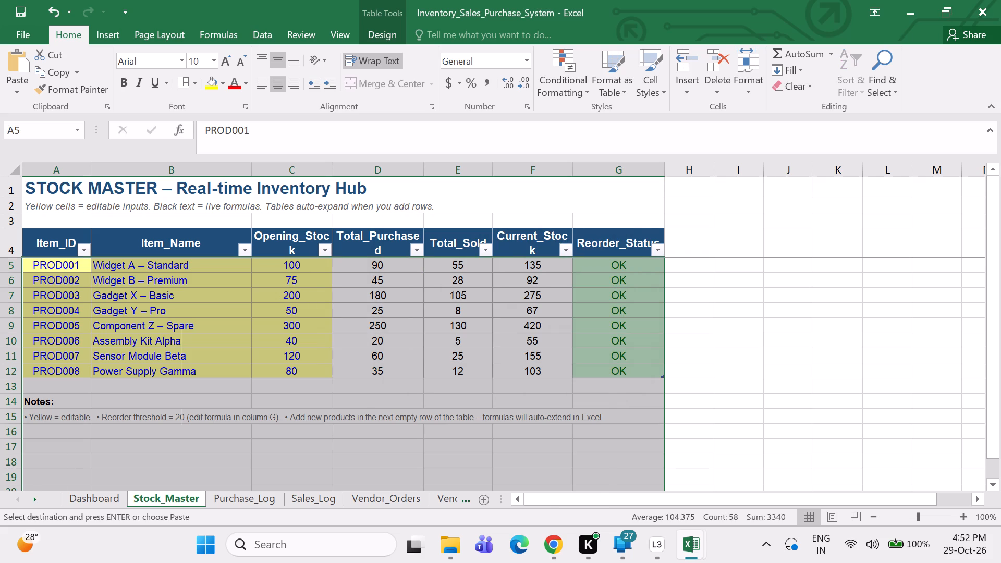
Delete rows 13 to 19 below the Stock_Master table, including the notes.
click(167, 327)
drag(13, 389, 25, 480)
right_click(42, 464)
click(96, 356)
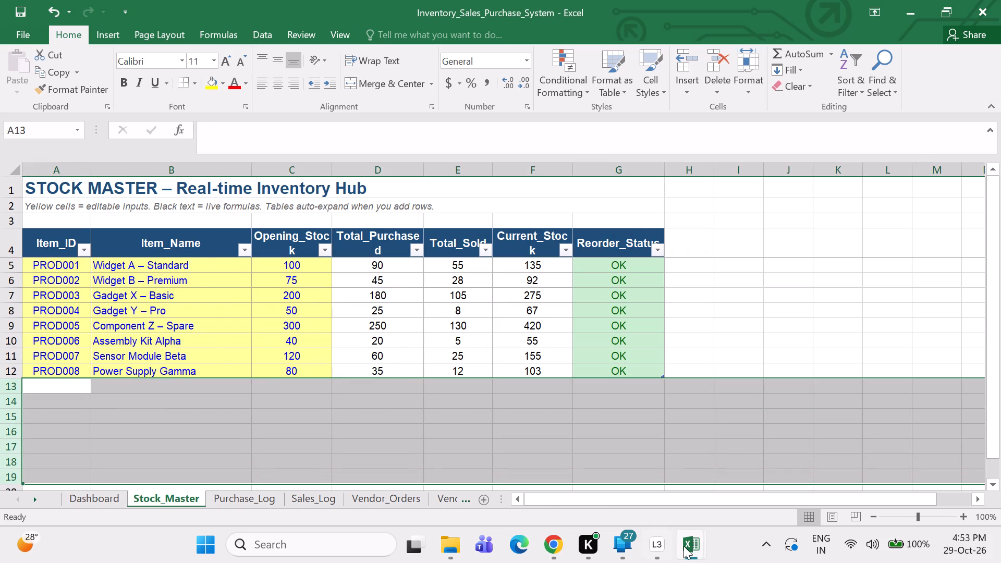
Copy the Part # and Description data (A2 to B12579) from 29 OCT STOCK into Stock_Master starting at A5.
click(866, 461)
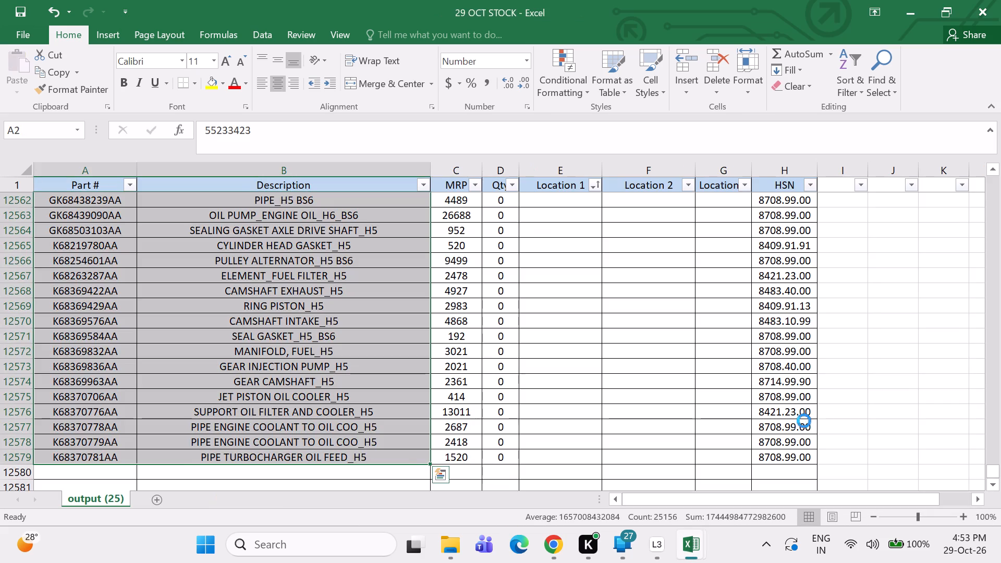
key(ctrl+c)
click(679, 480)
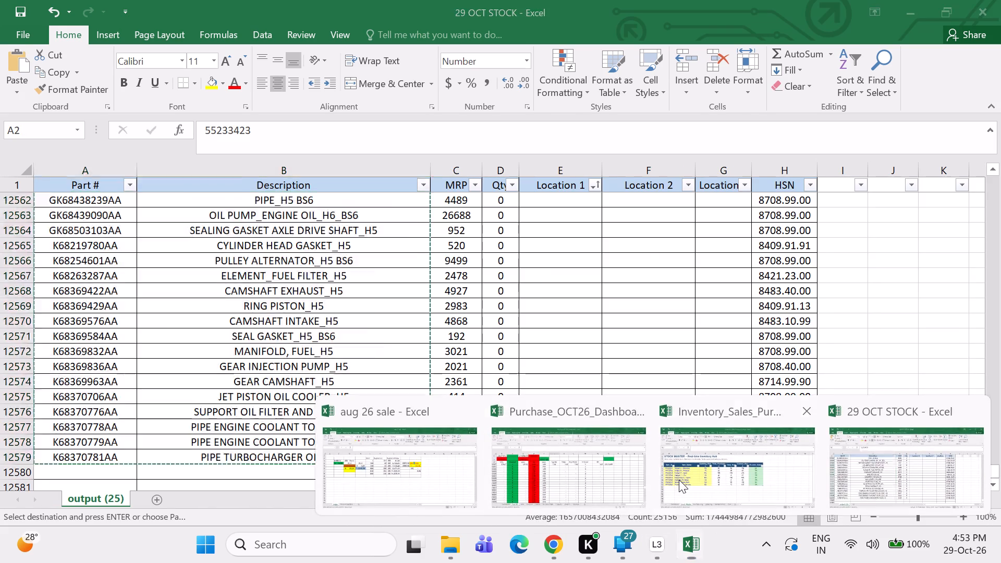
click(42, 265)
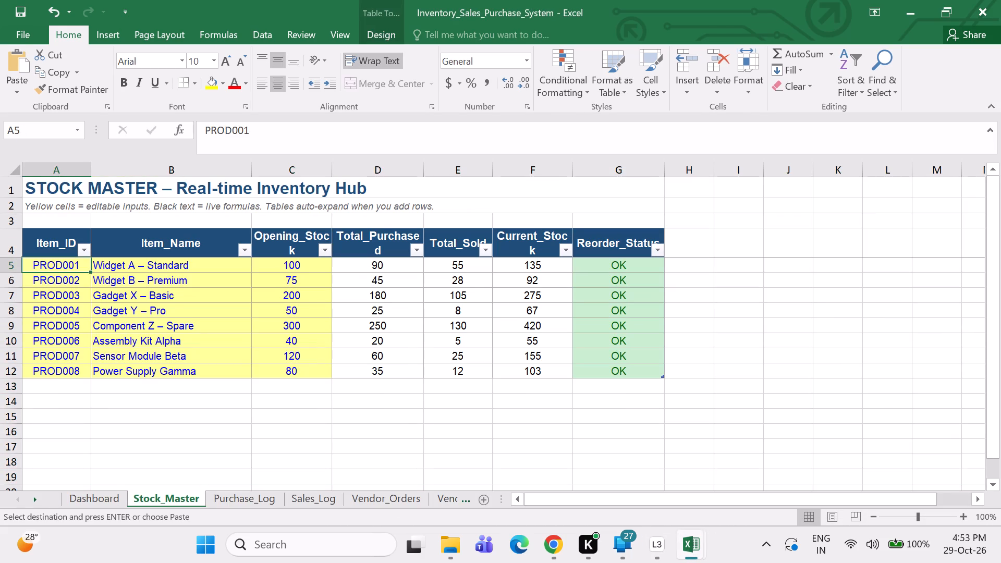
key(ctrl+v)
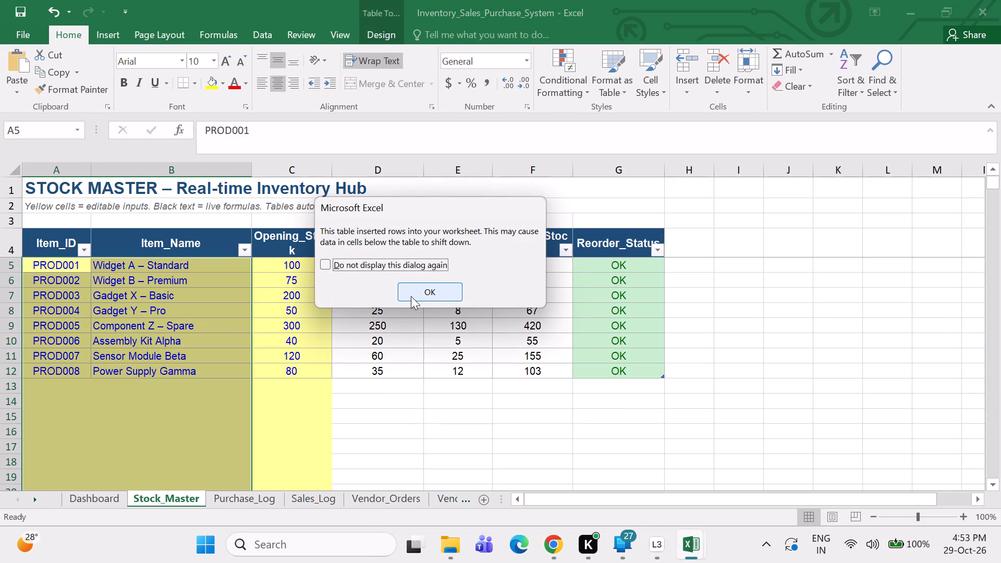
click(411, 296)
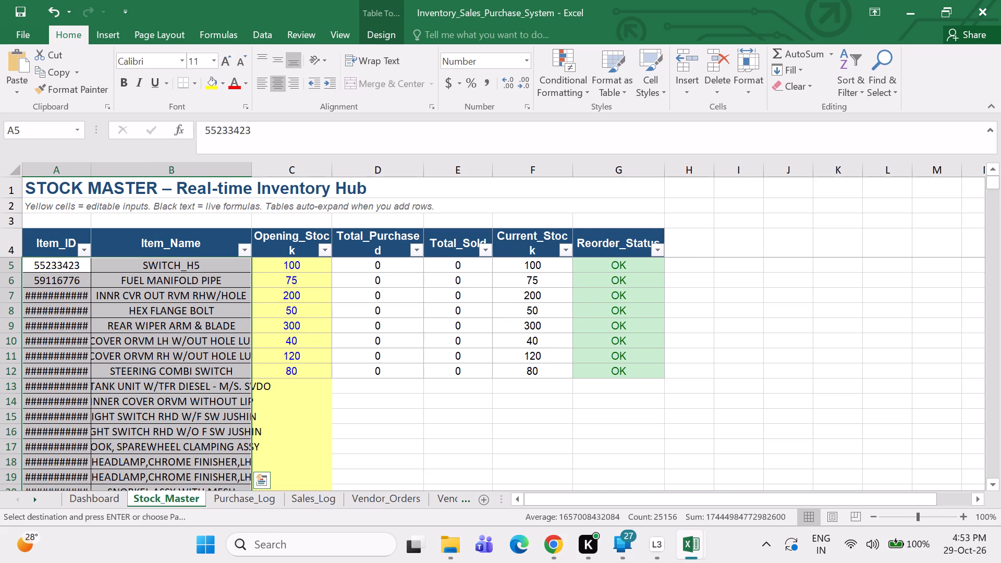
Auto-fit the widths of the Item_Name and Item_ID columns in Stock_Master to their contents.
double_click(251, 166)
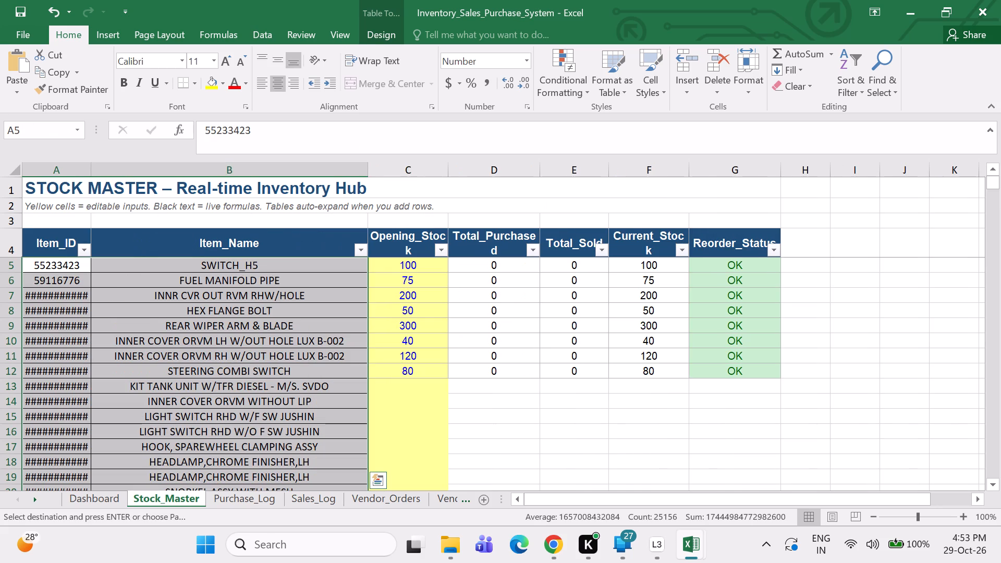
click(531, 382)
double_click(91, 170)
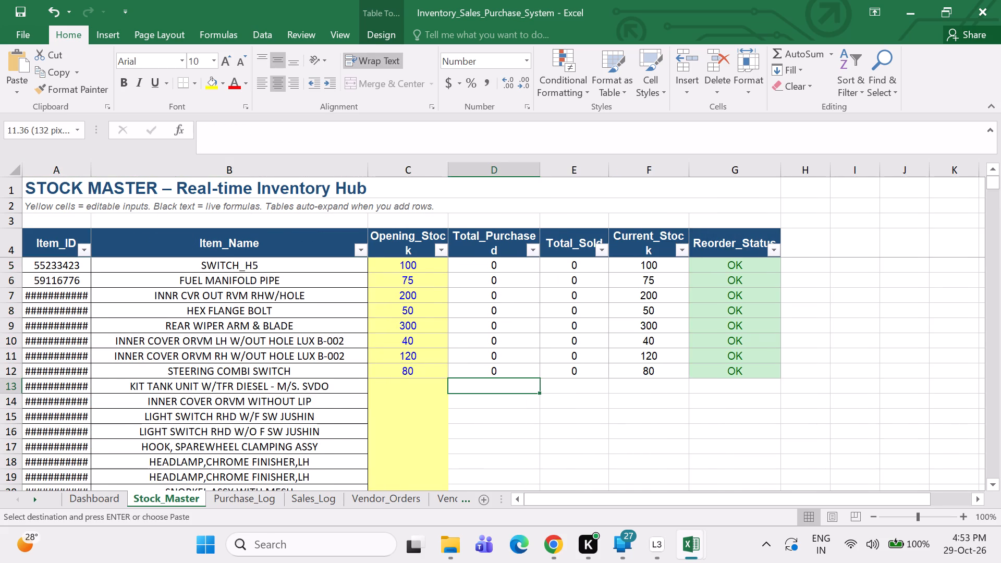
click(567, 421)
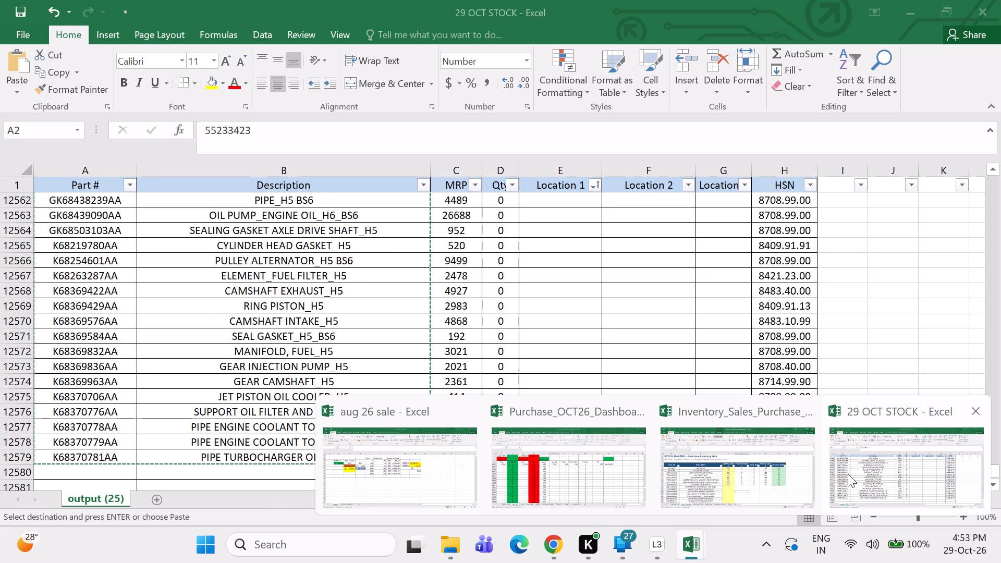
Copy all Qty values from D2 to D12579 in the 29 OCT STOCK workbook.
click(848, 474)
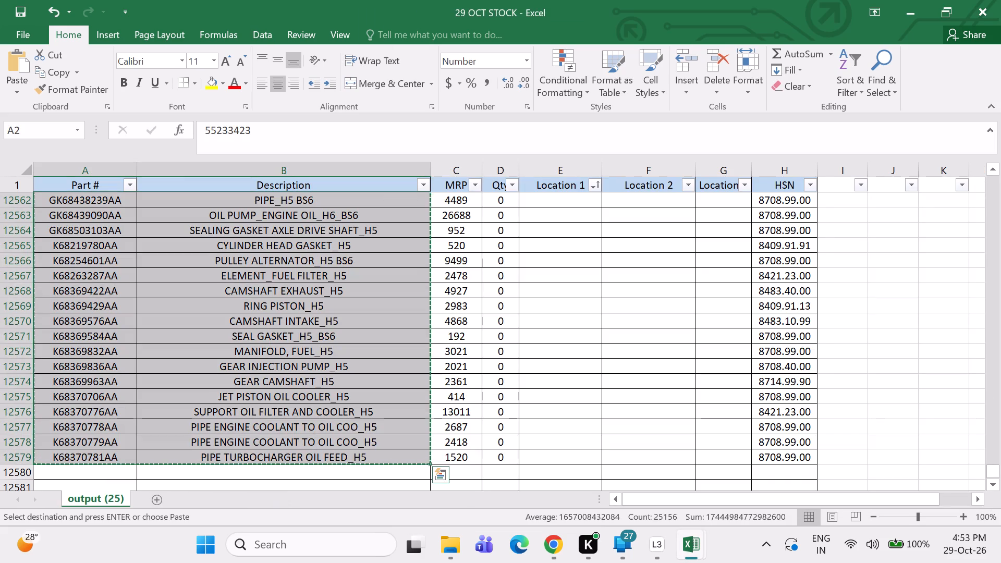
drag(501, 461, 507, 68)
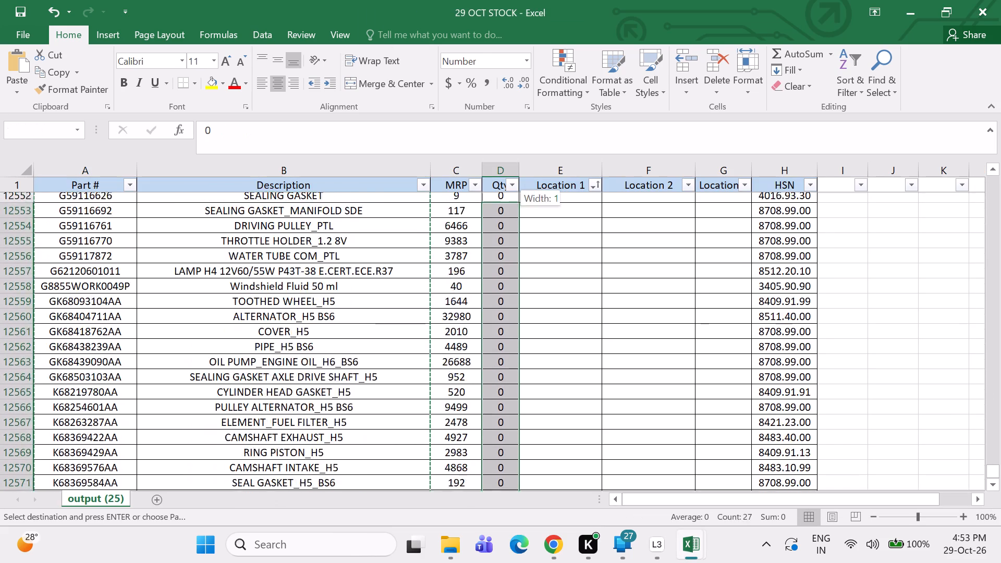
drag(507, 68, 506, 0)
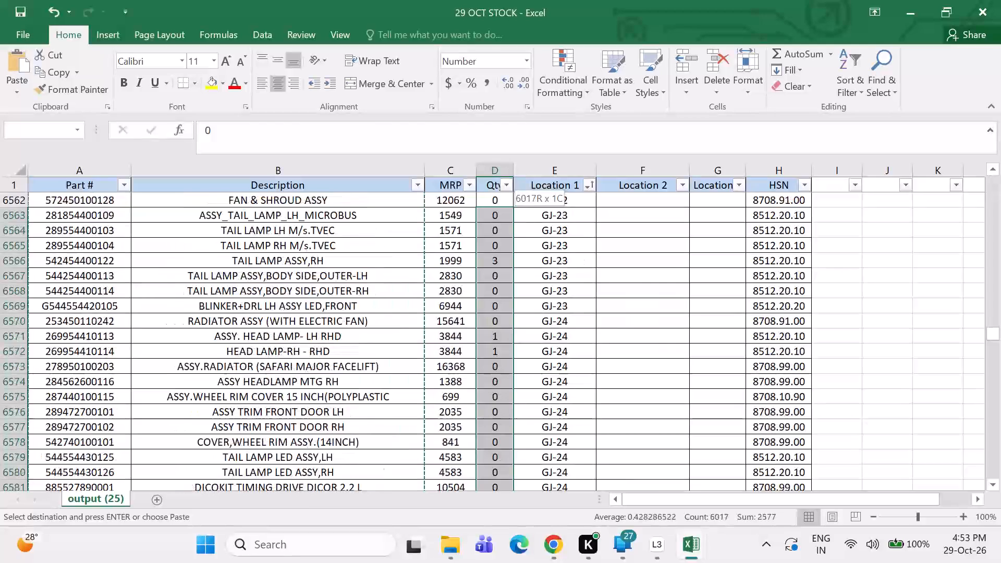
drag(506, 0, 496, 0)
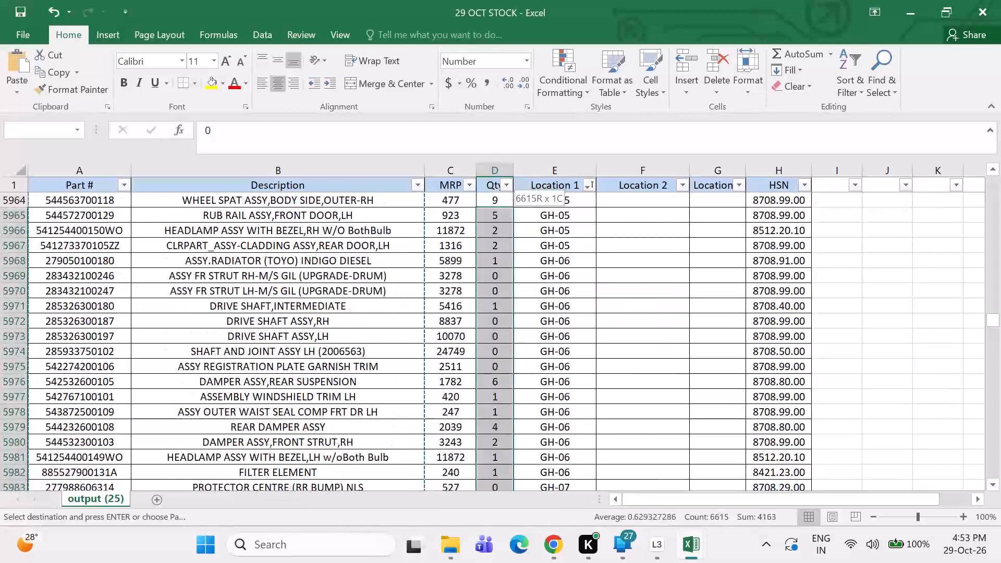
drag(496, 0, 495, 0)
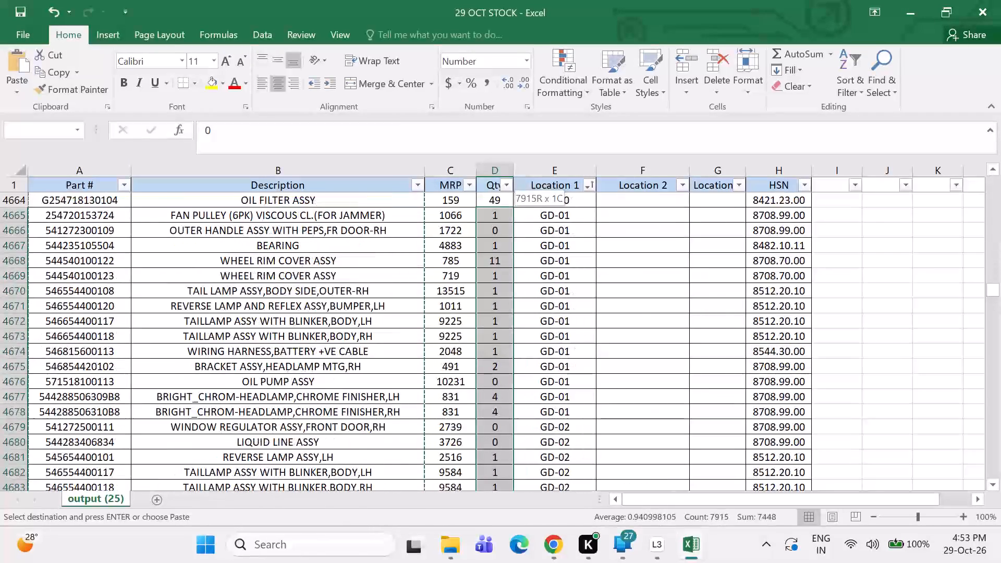
drag(495, 0, 500, 0)
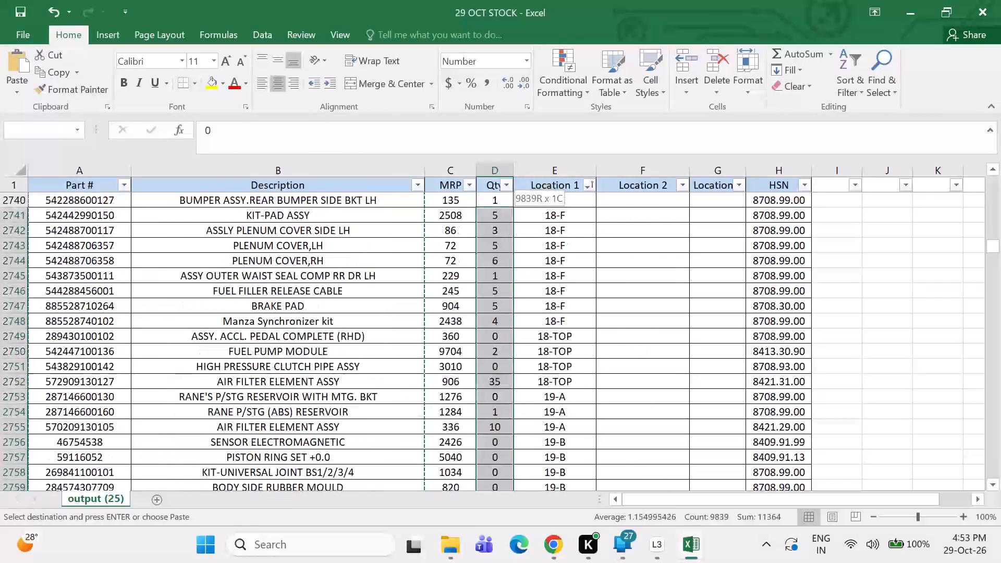
drag(500, 0, 714, 0)
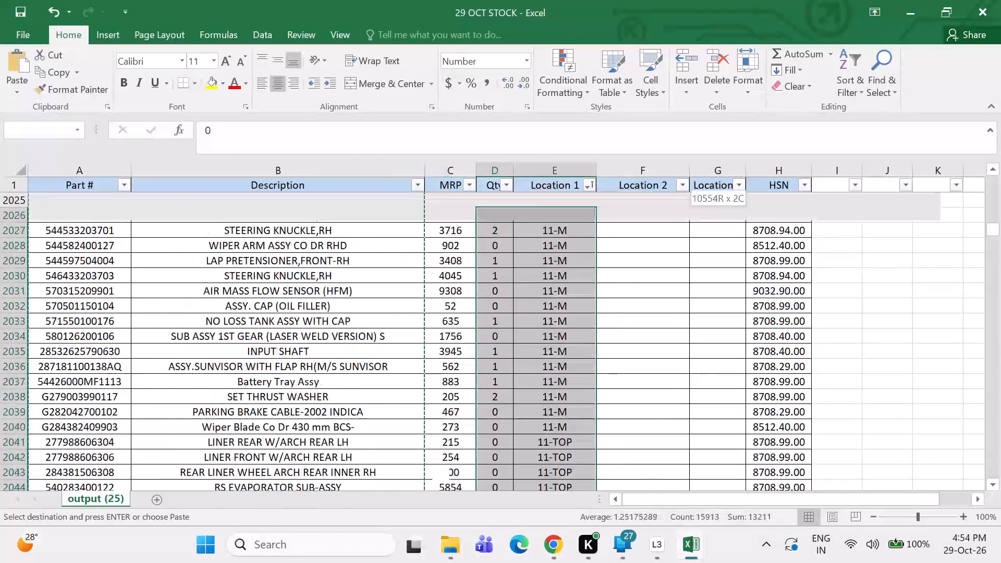
drag(714, 0, 515, 8)
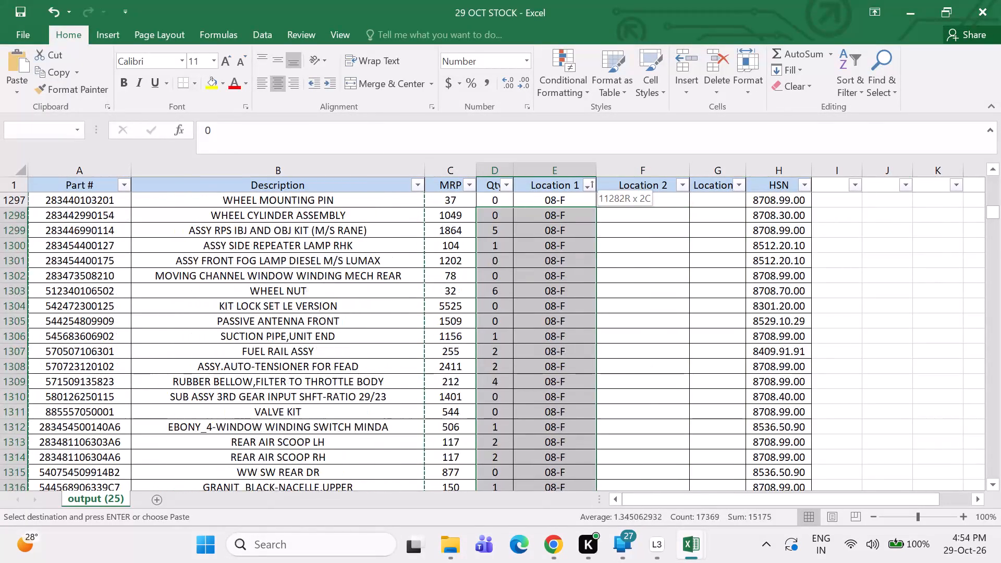
drag(515, 8, 473, 0)
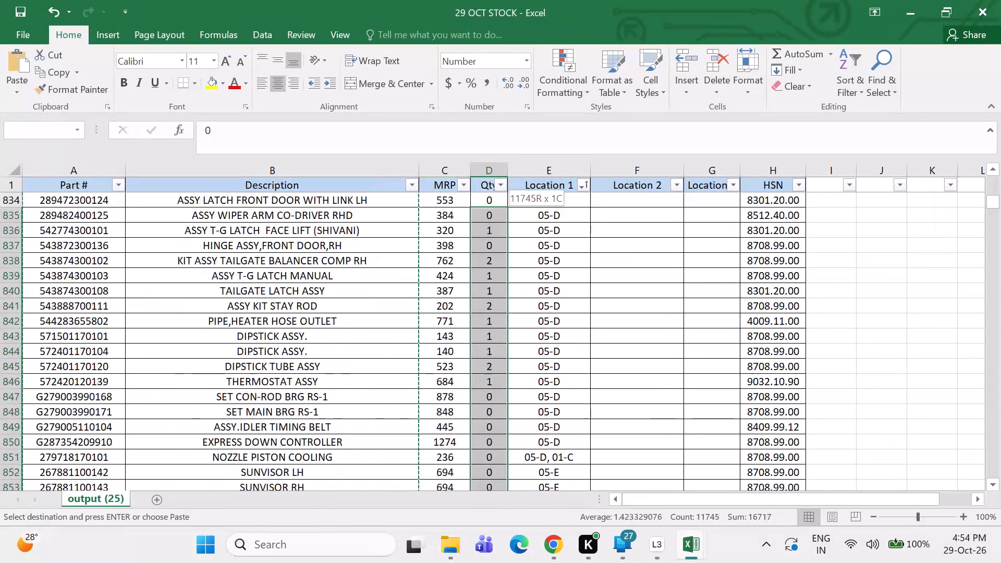
drag(473, 0, 409, 0)
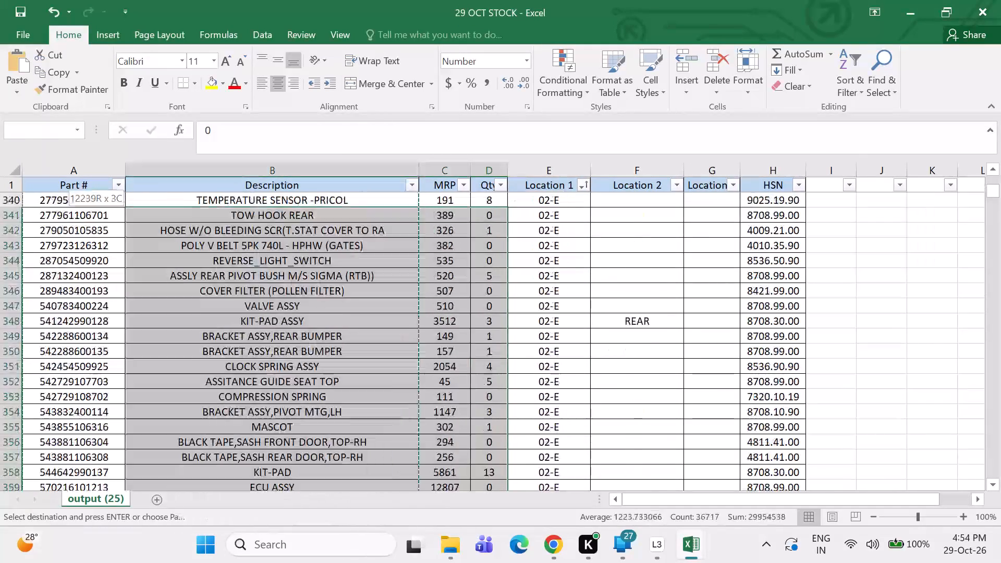
drag(409, 0, 466, 146)
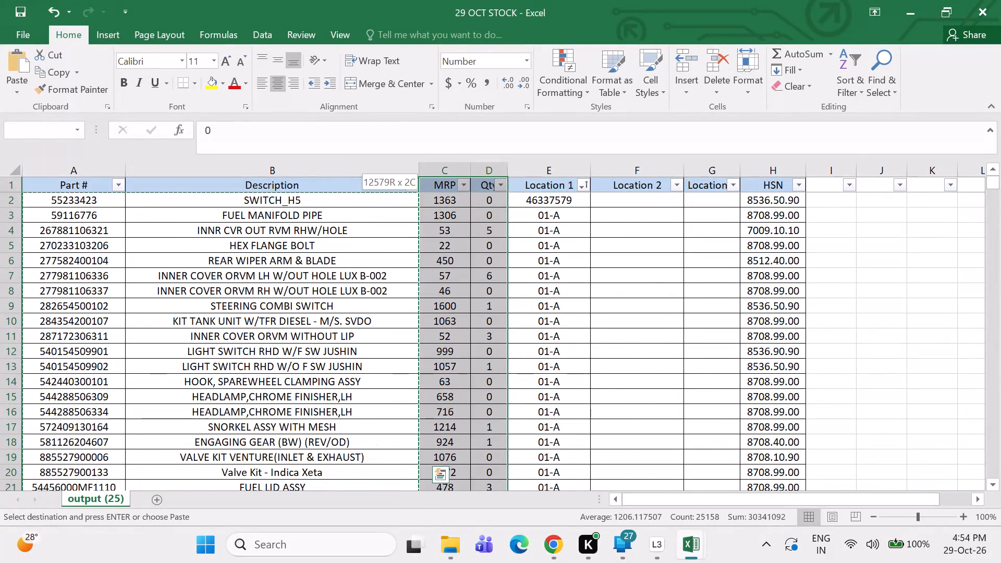
drag(466, 146, 495, 206)
key(ctrl+c)
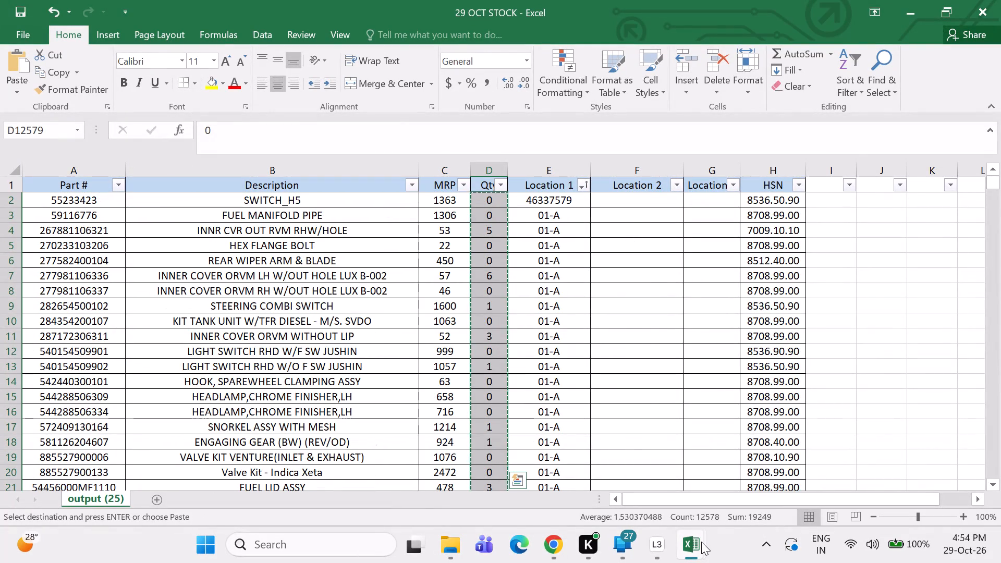
Paste the copied quantities as values only into the Opening_Stock column of Stock_Master starting at C5.
click(739, 472)
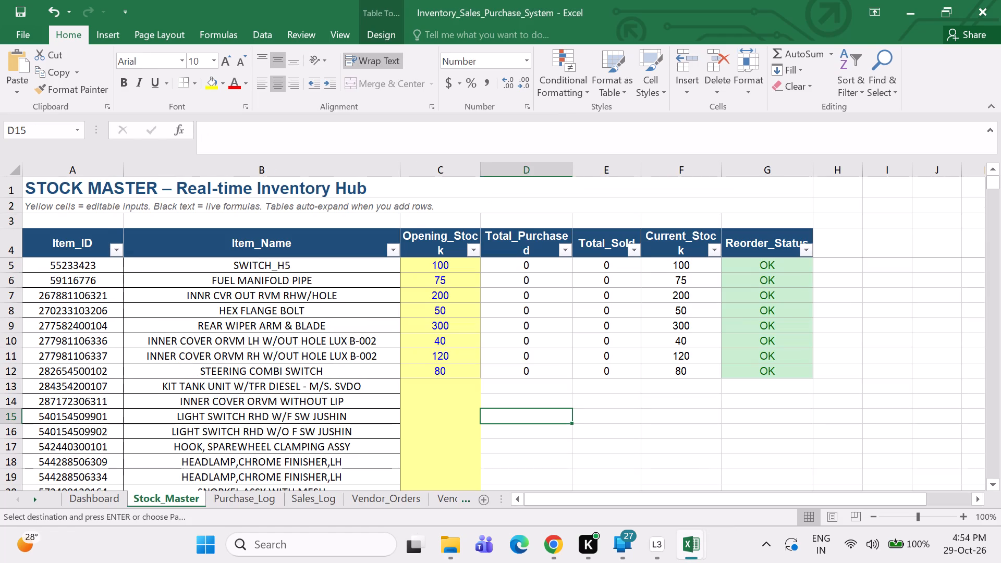
click(422, 270)
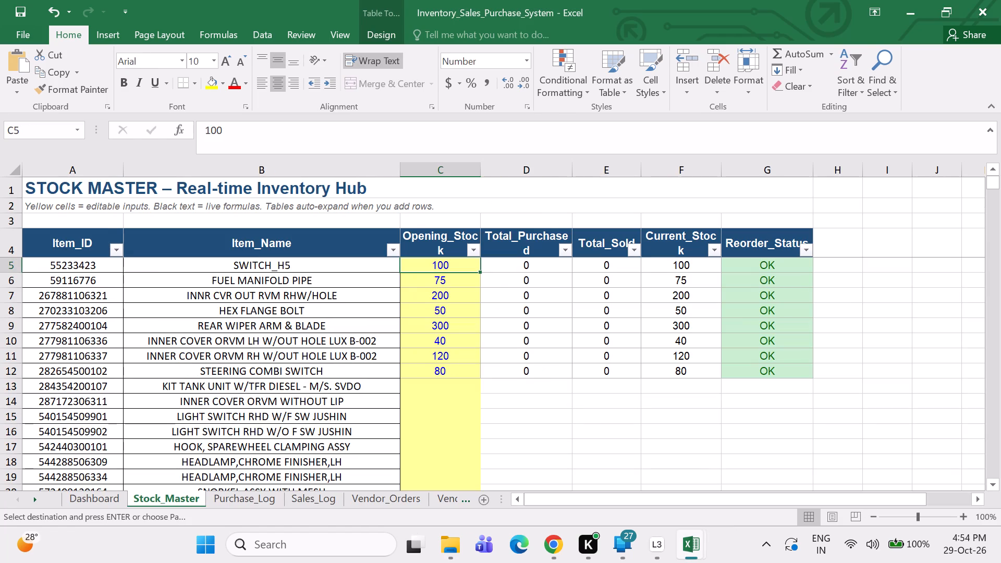
key(ctrl+alt+v)
key(v)
key(Return)
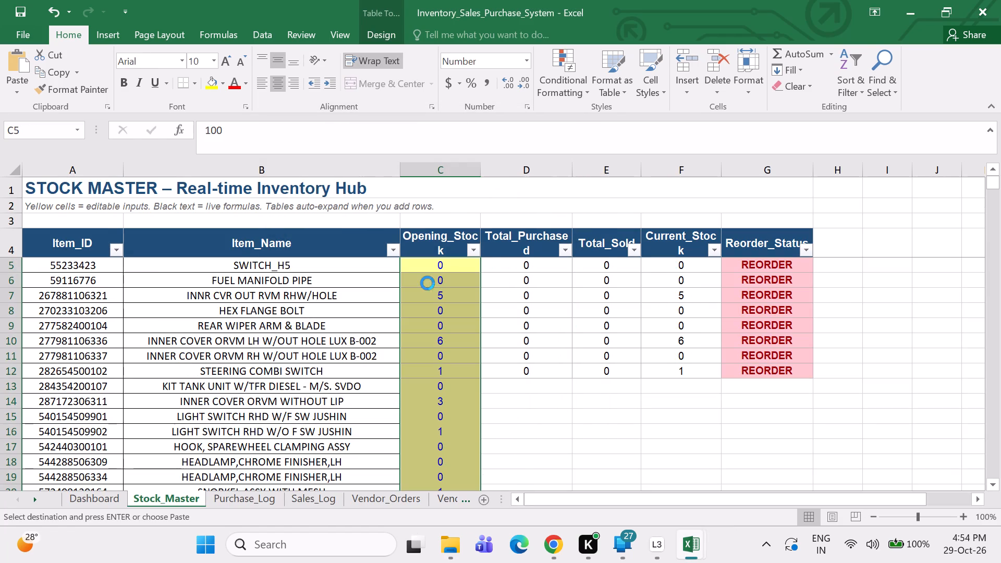
click(603, 408)
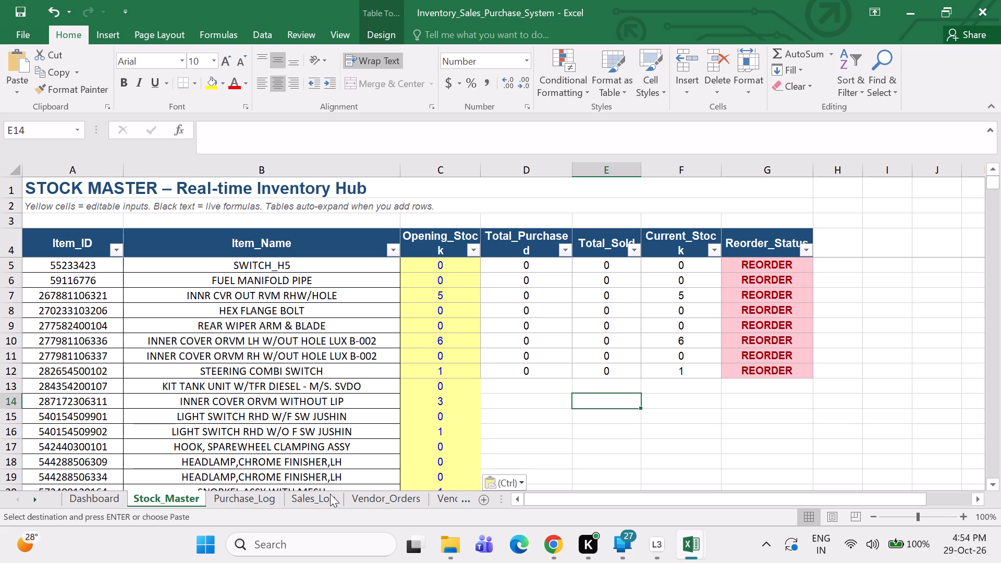
Look over the Purchase_Log and Vendor_Orders sheets of Inventory_Sales_Purchase_System.
click(271, 499)
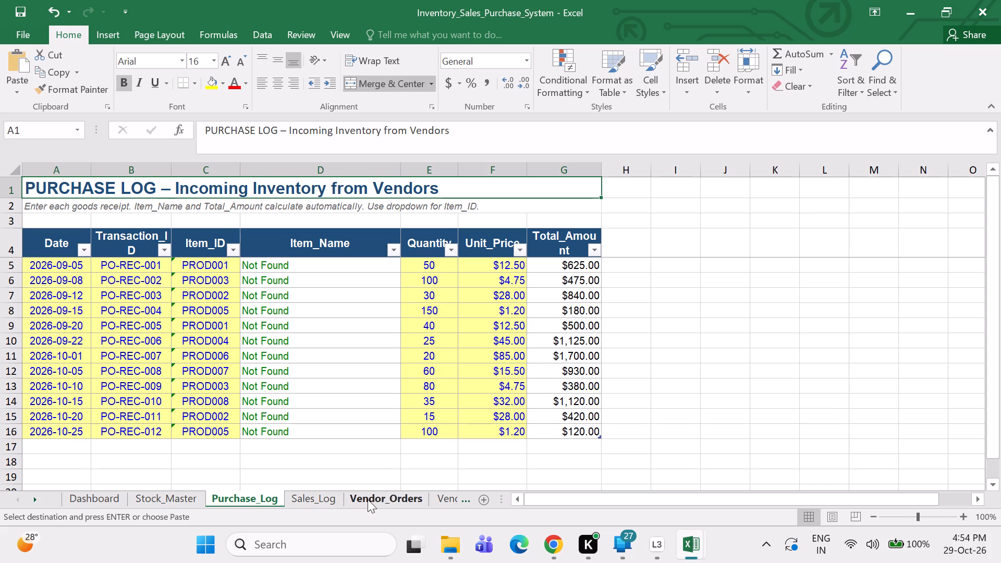
click(402, 496)
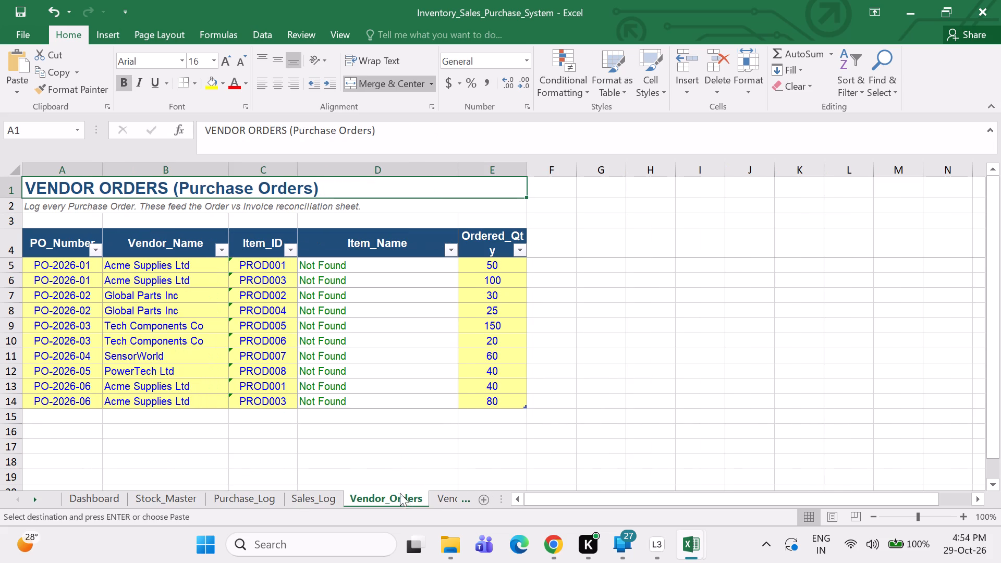
click(382, 455)
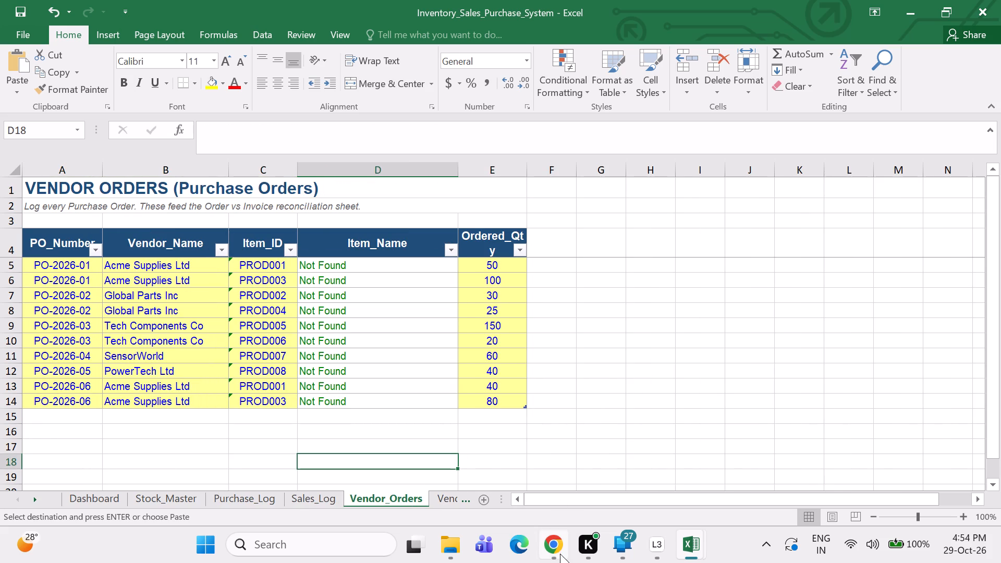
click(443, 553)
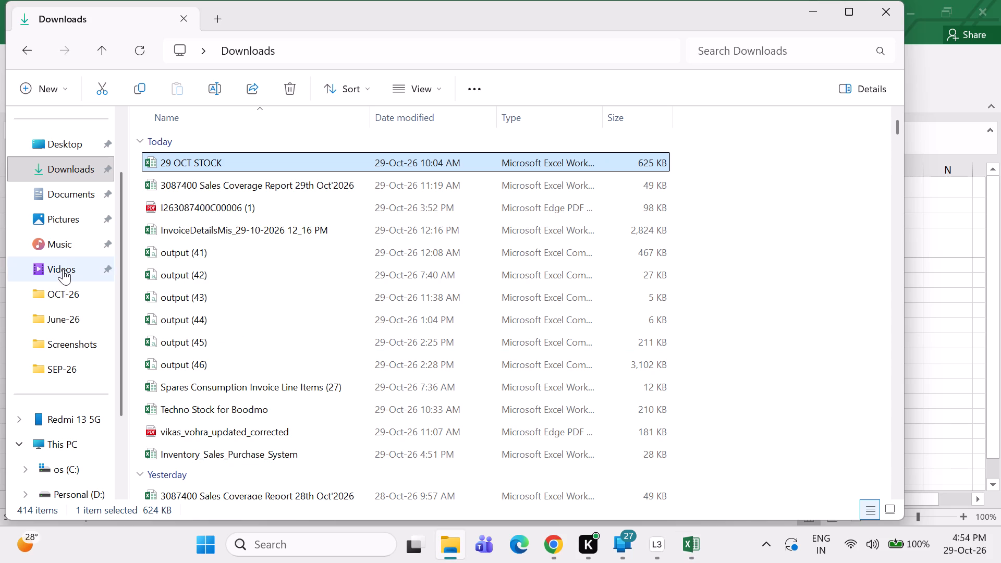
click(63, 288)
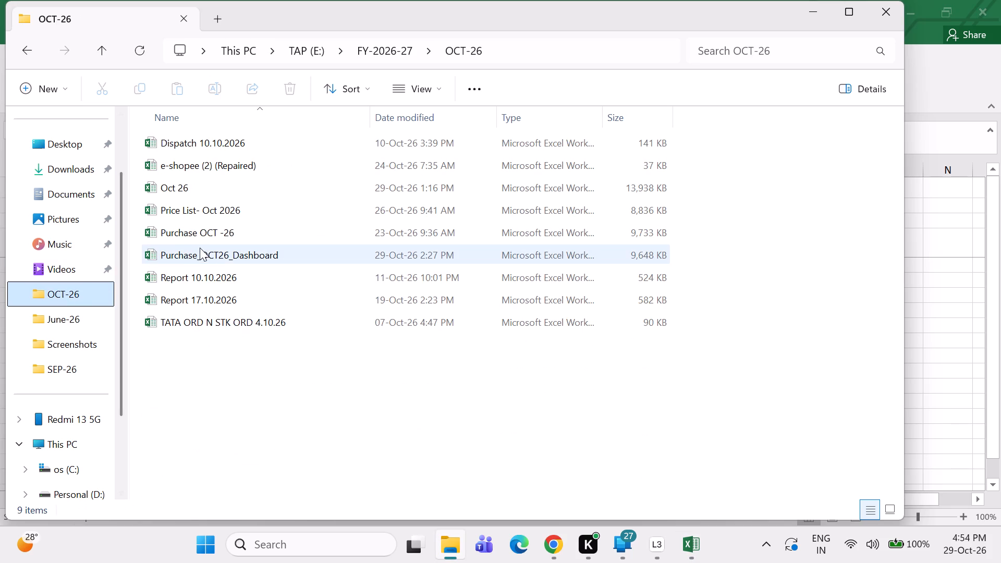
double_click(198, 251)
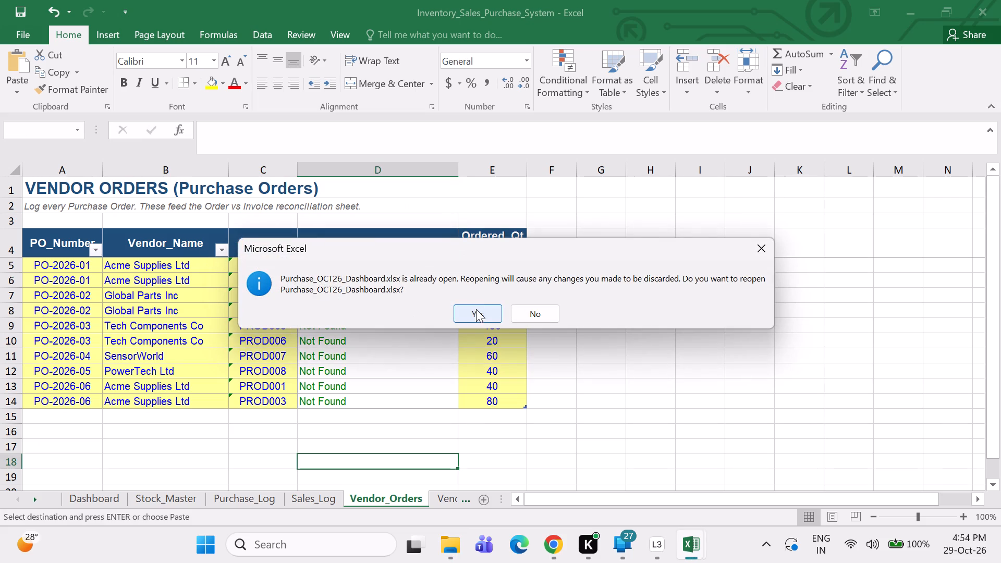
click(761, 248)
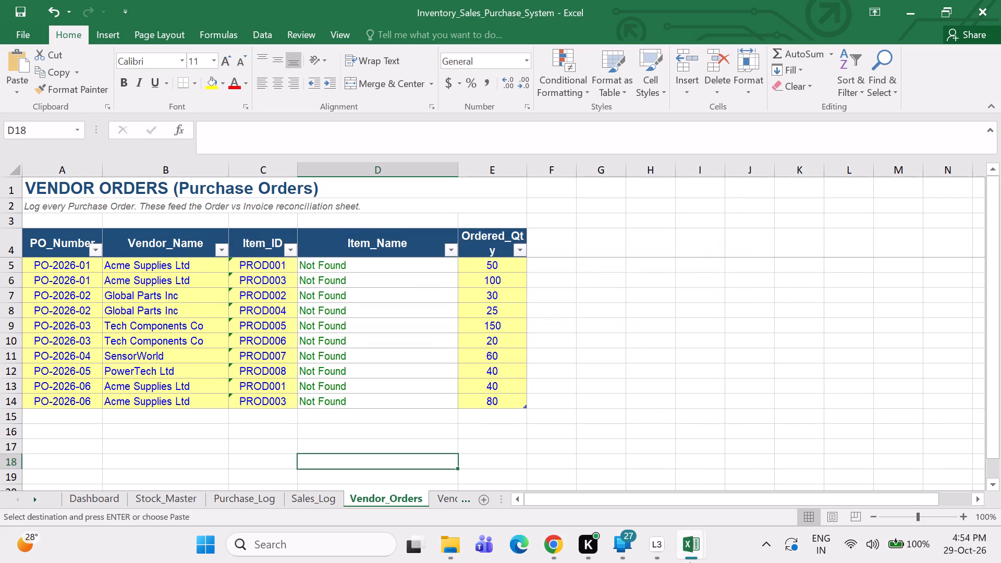
Examine the Purchase Order sheet of Purchase_OCT26_Dashboard from its first rows, and return to the Vendor_Orders sheet.
click(592, 476)
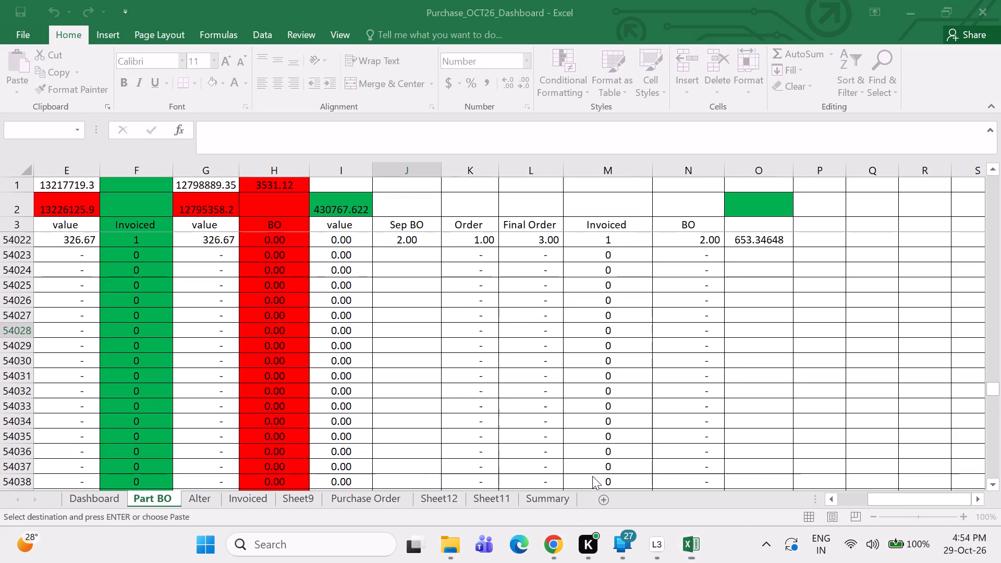
click(360, 500)
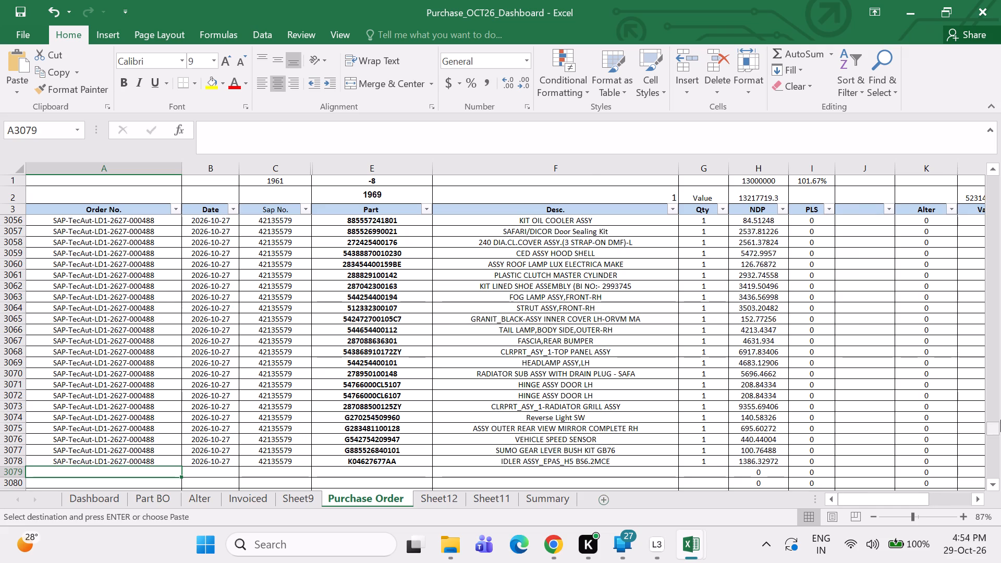
drag(995, 427, 1000, 0)
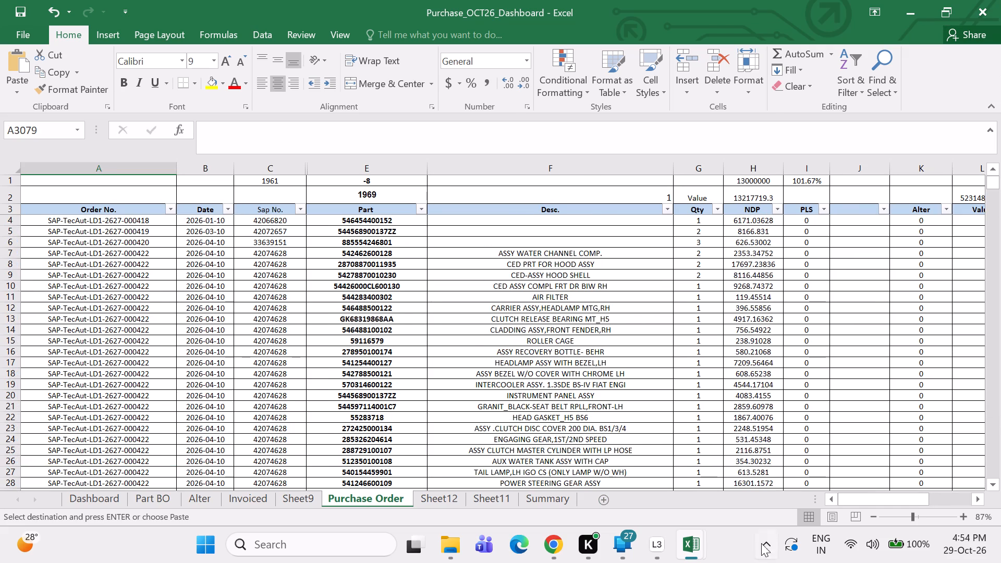
click(764, 483)
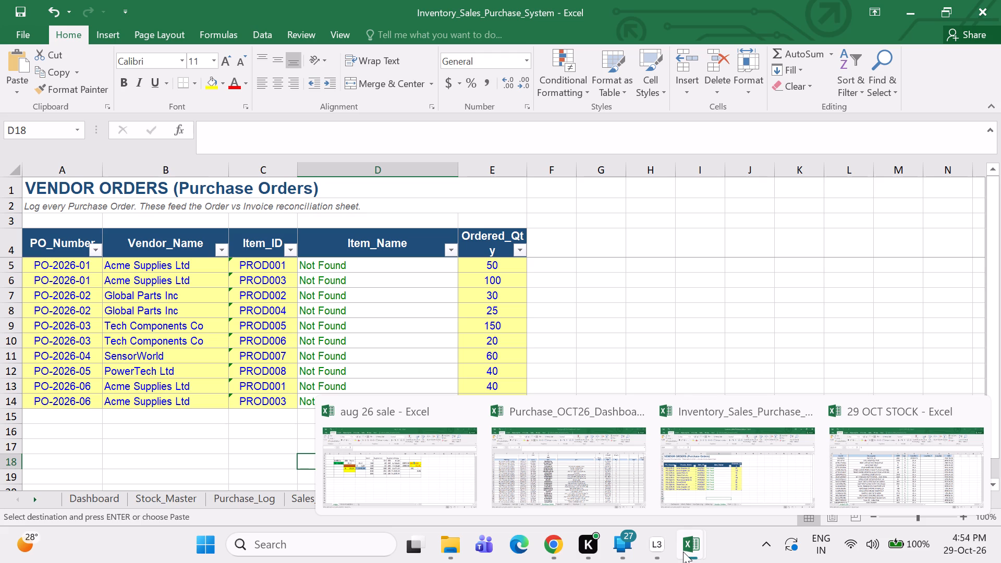
Copy the Order No. cells from A4 to A7372 on the Purchase Order sheet of Purchase_OCT26_Dashboard.
click(858, 475)
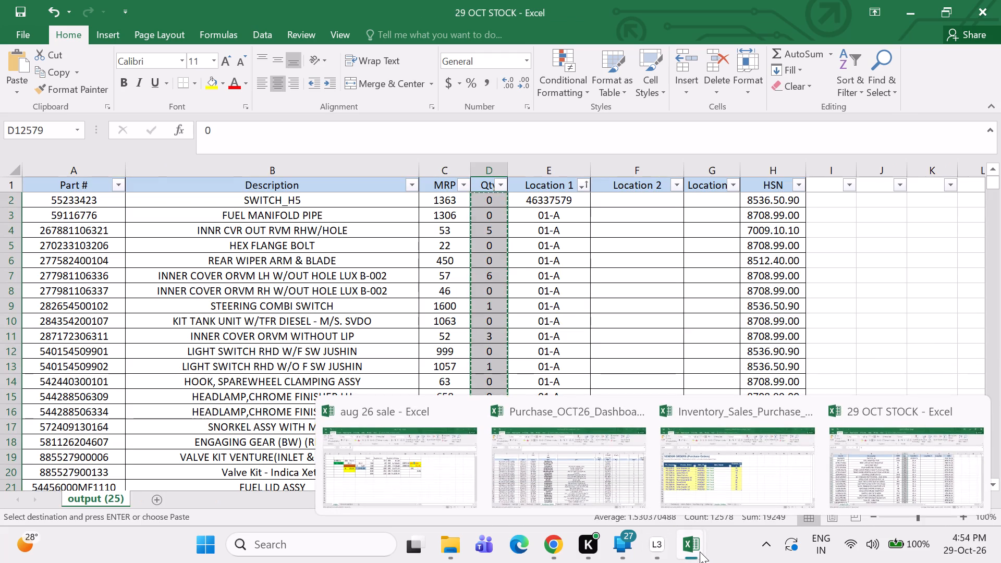
click(570, 475)
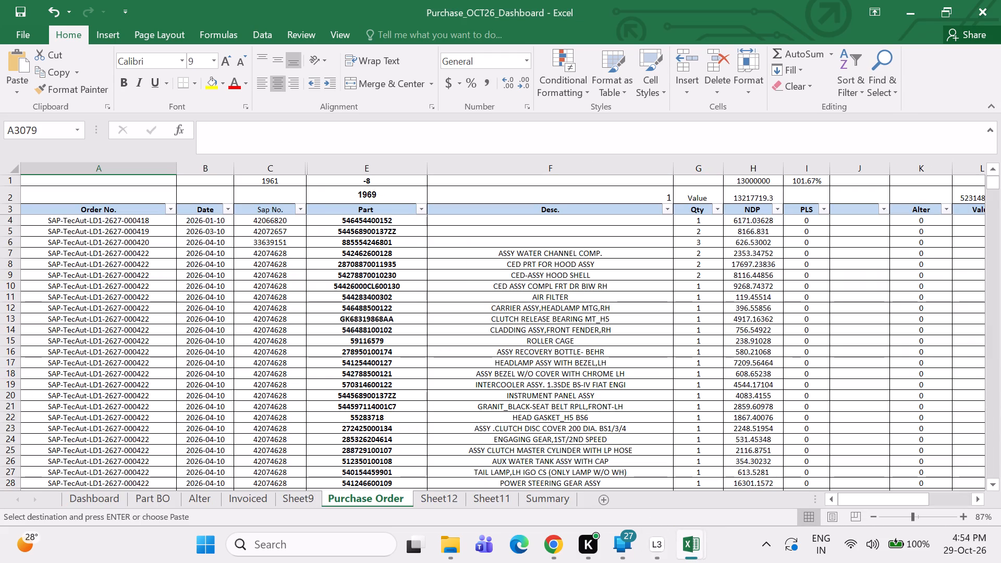
scroll(123, 225, up, 4)
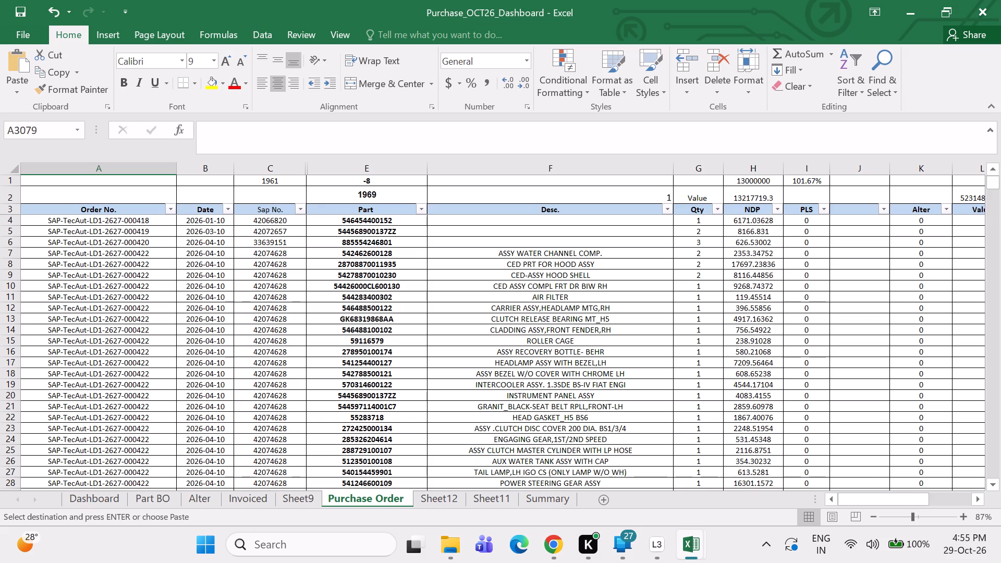
click(124, 219)
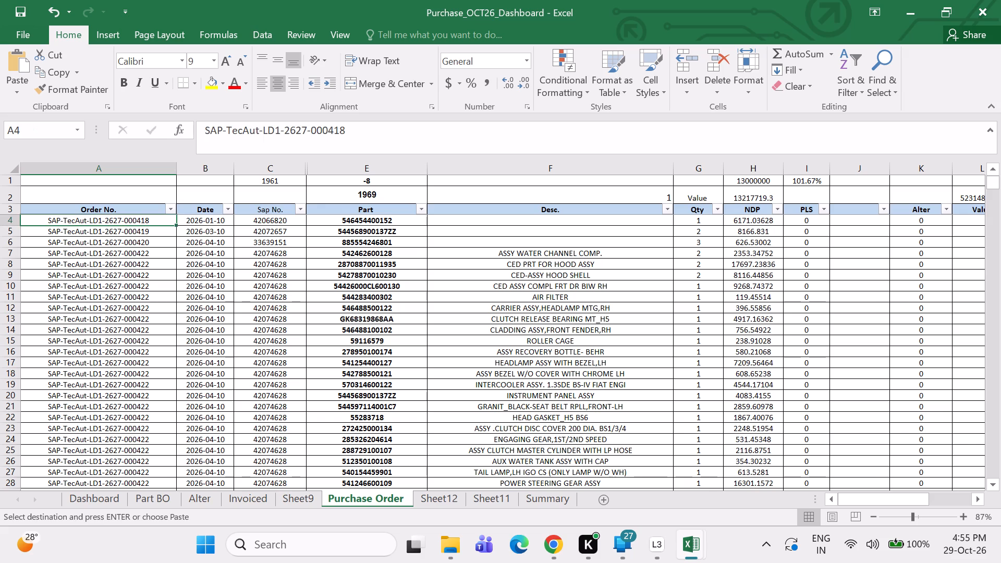
drag(124, 219, 161, 562)
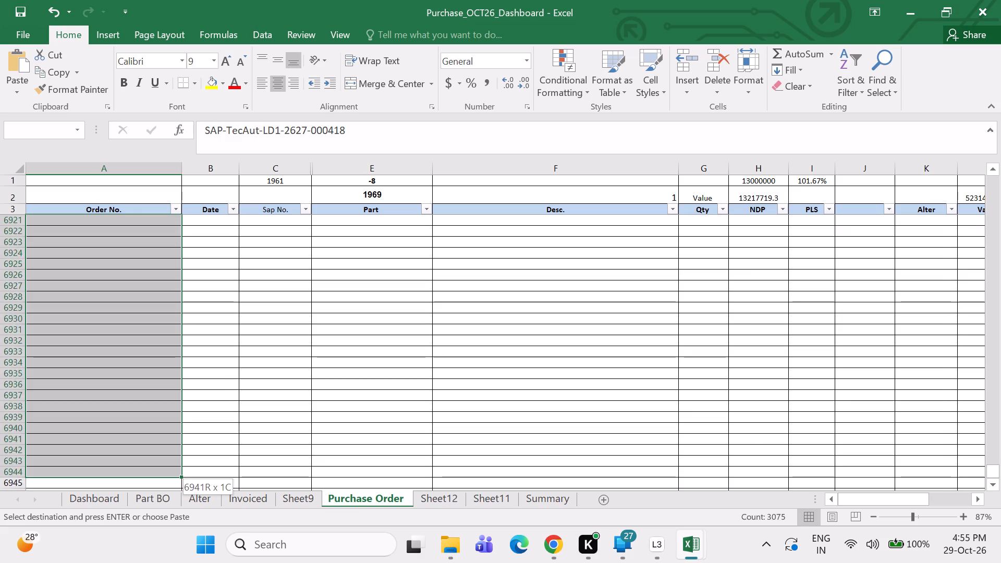
drag(161, 562, 138, 274)
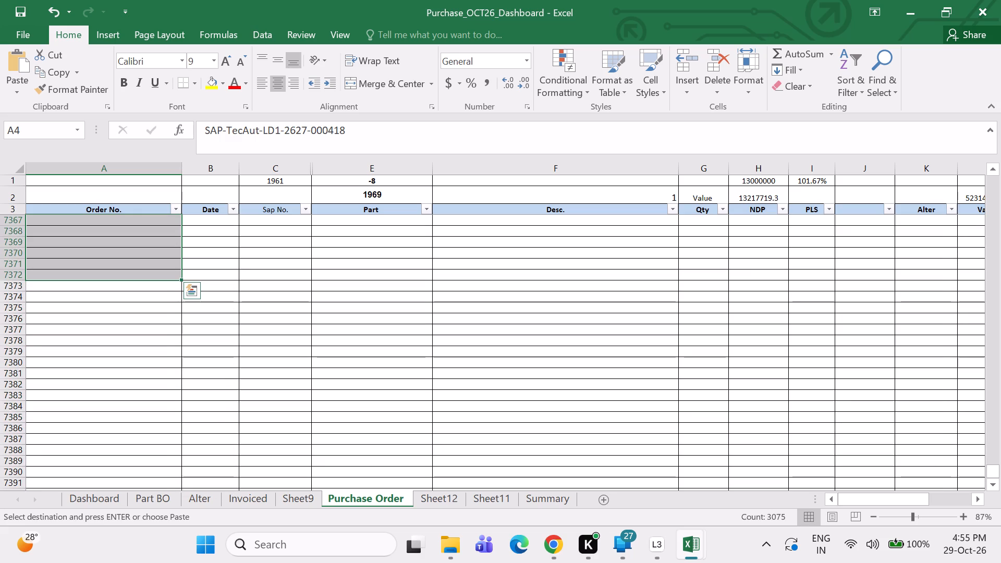
key(ctrl+c)
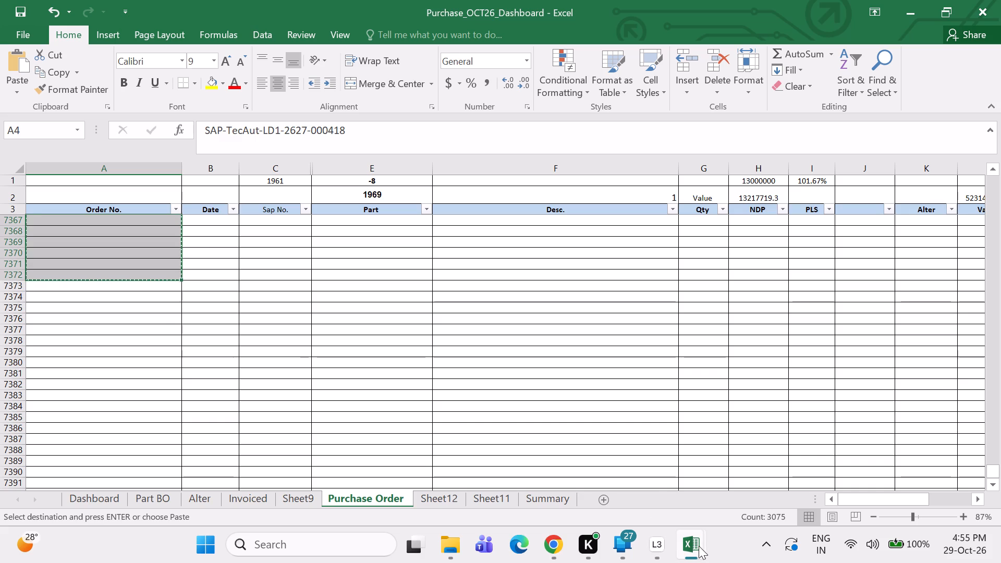
Paste the copied order numbers as values only into the PO_Number column of Vendor_Orders in Inventory_Sales_Purchase_System, starting at A5.
click(707, 462)
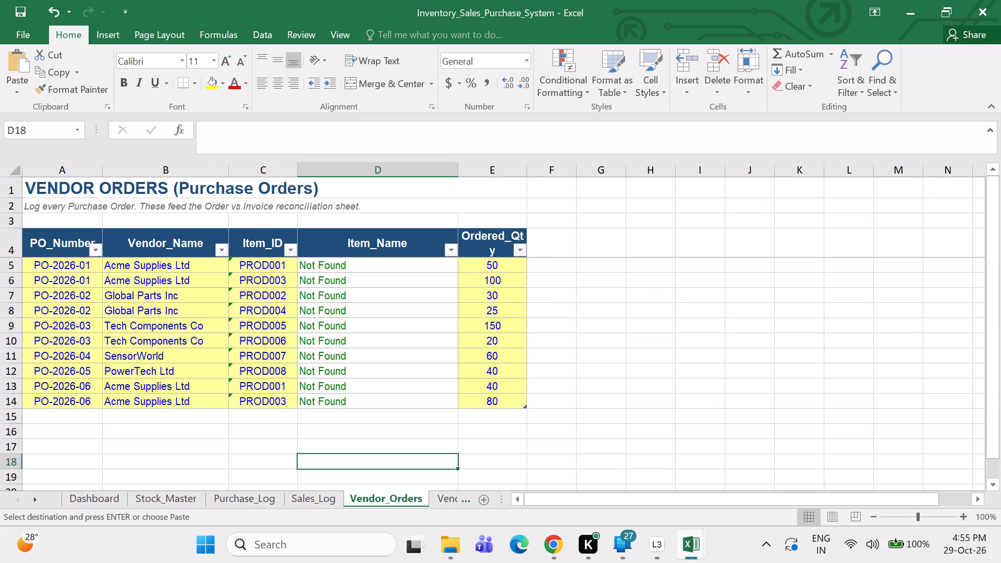
click(63, 266)
key(ctrl+alt+v)
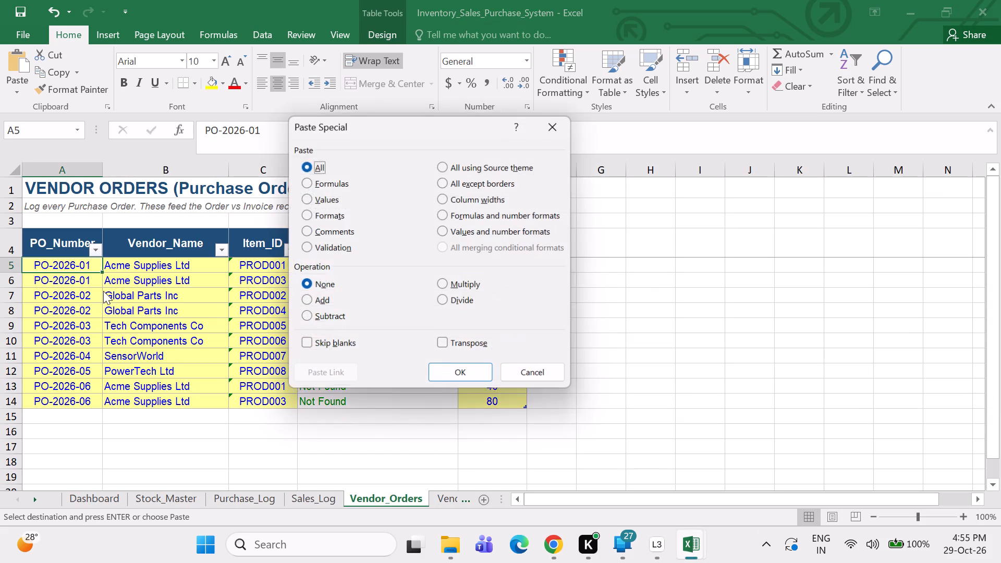
key(v)
key(Return)
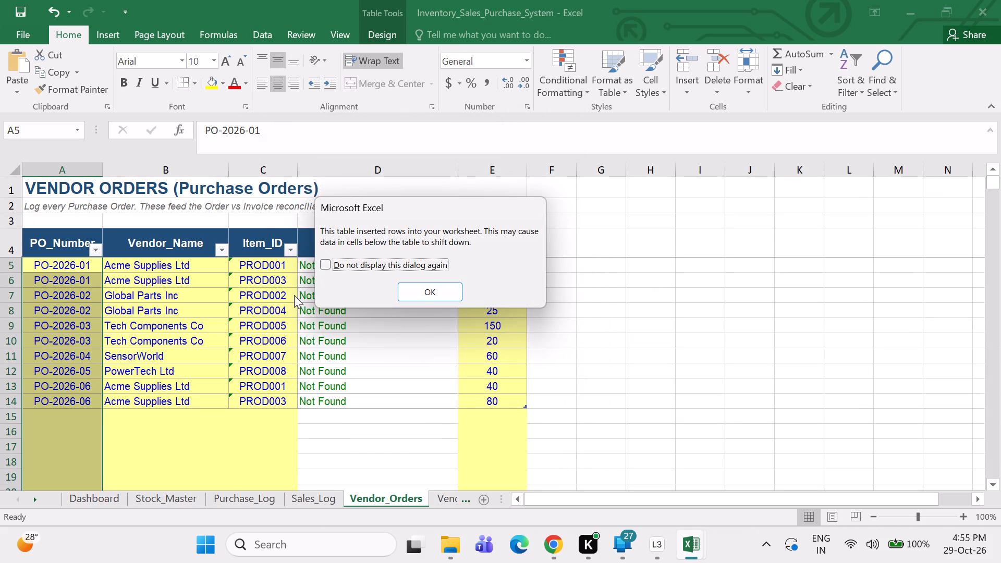
click(418, 294)
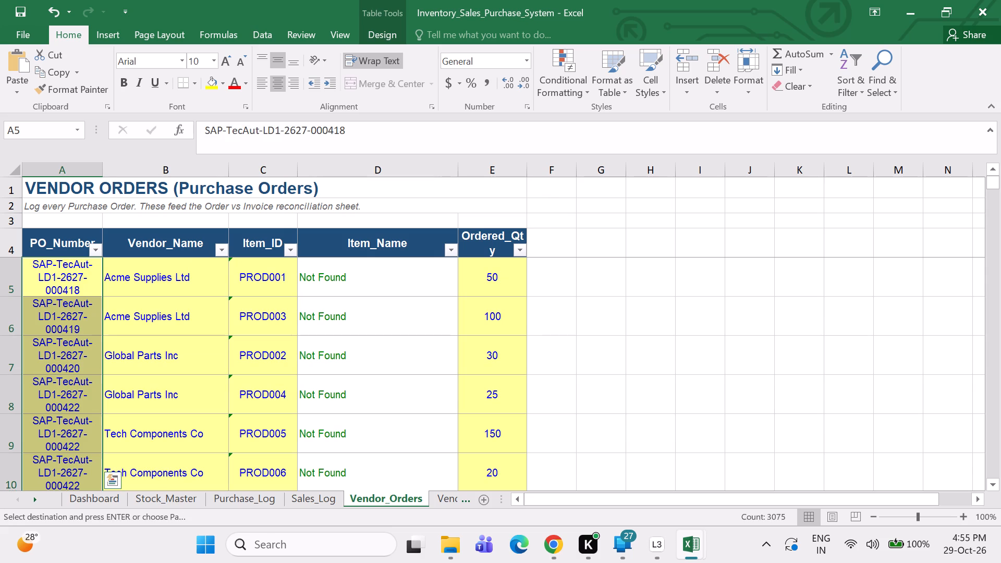
Enter TATA as the Vendor_Name in B5 and fill it down over the existing vendor names.
click(161, 287)
text(TATA)
click(182, 330)
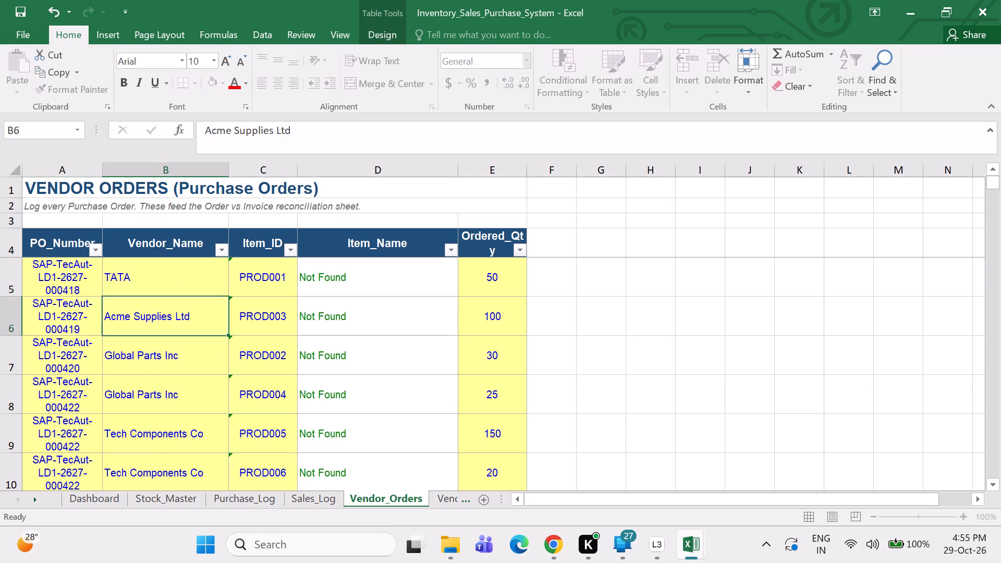
click(185, 274)
double_click(227, 295)
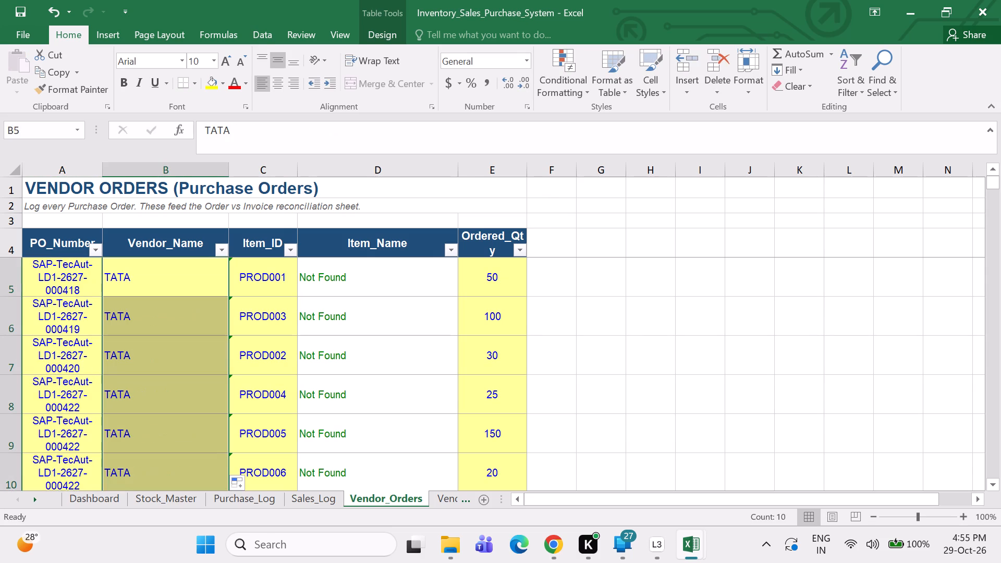
Widen the Item_ID column of Vendor_Orders and select its first data cell, C5.
drag(300, 172, 355, 163)
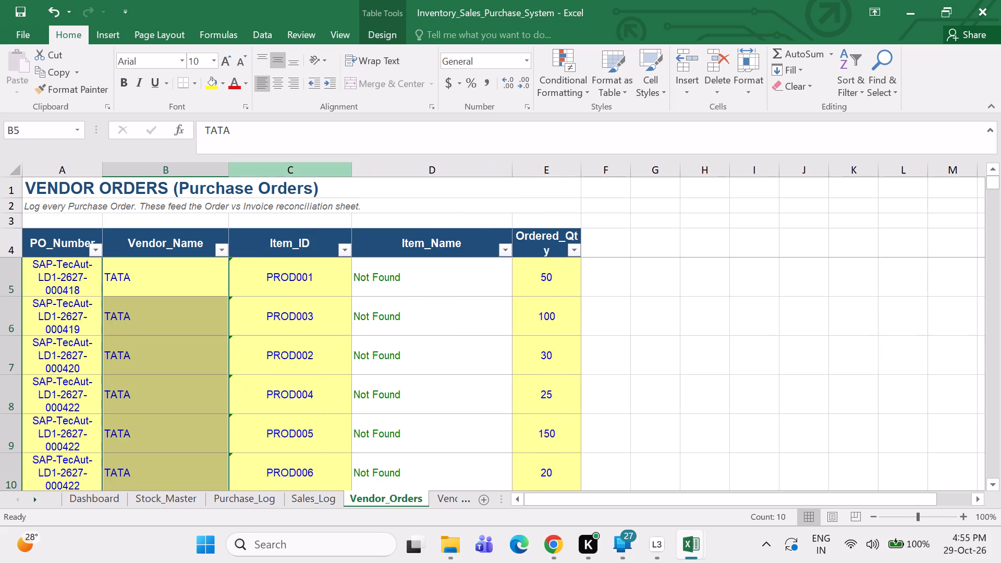
click(288, 280)
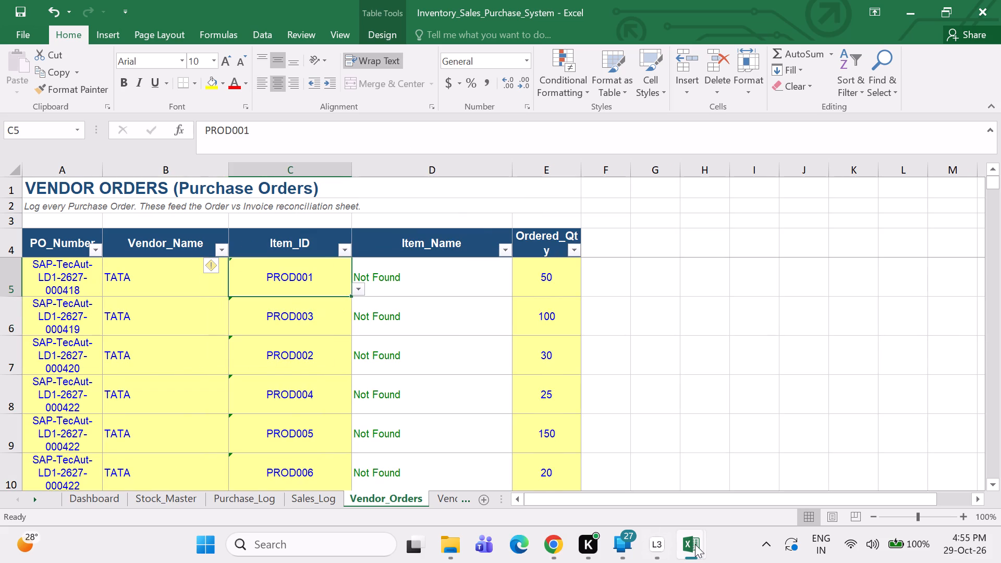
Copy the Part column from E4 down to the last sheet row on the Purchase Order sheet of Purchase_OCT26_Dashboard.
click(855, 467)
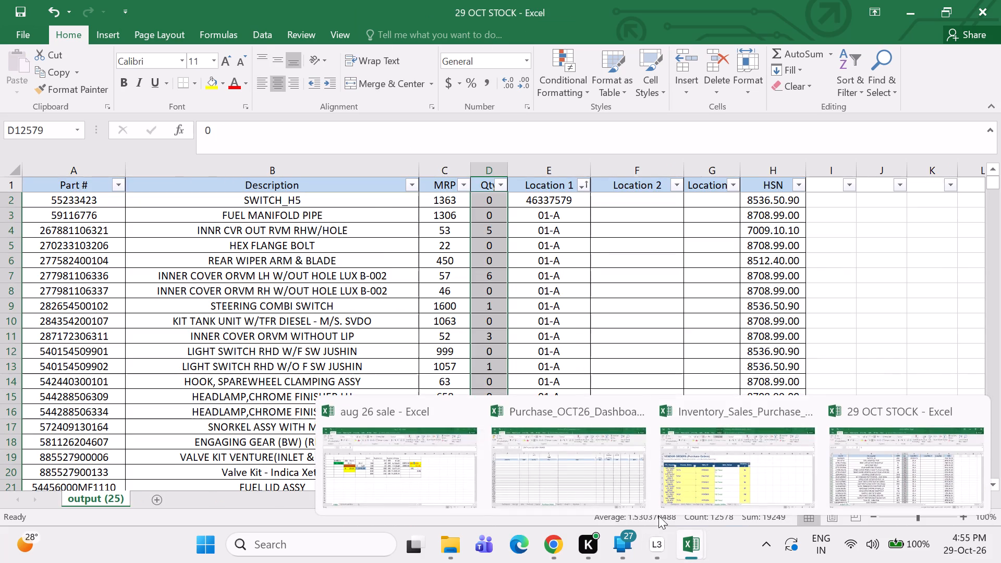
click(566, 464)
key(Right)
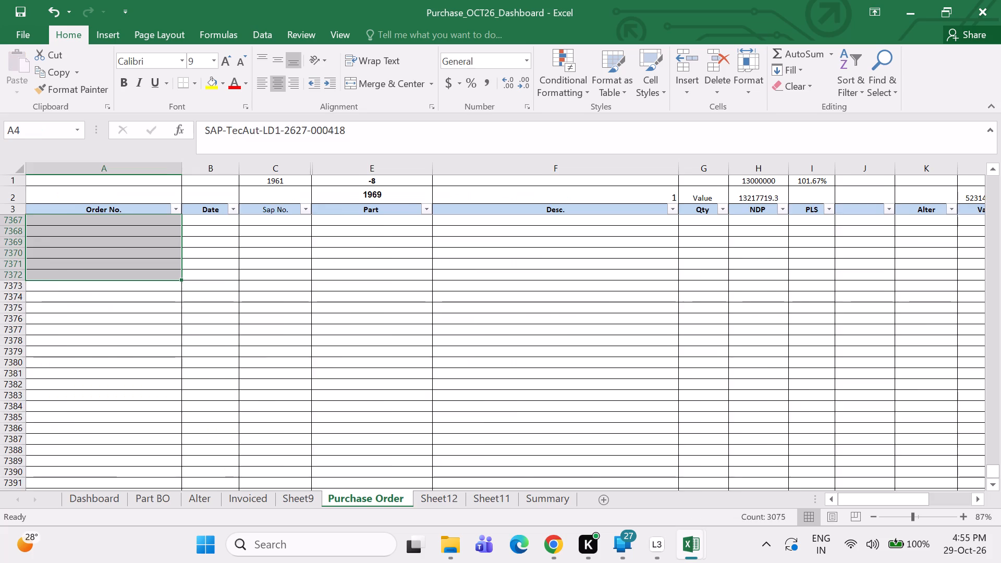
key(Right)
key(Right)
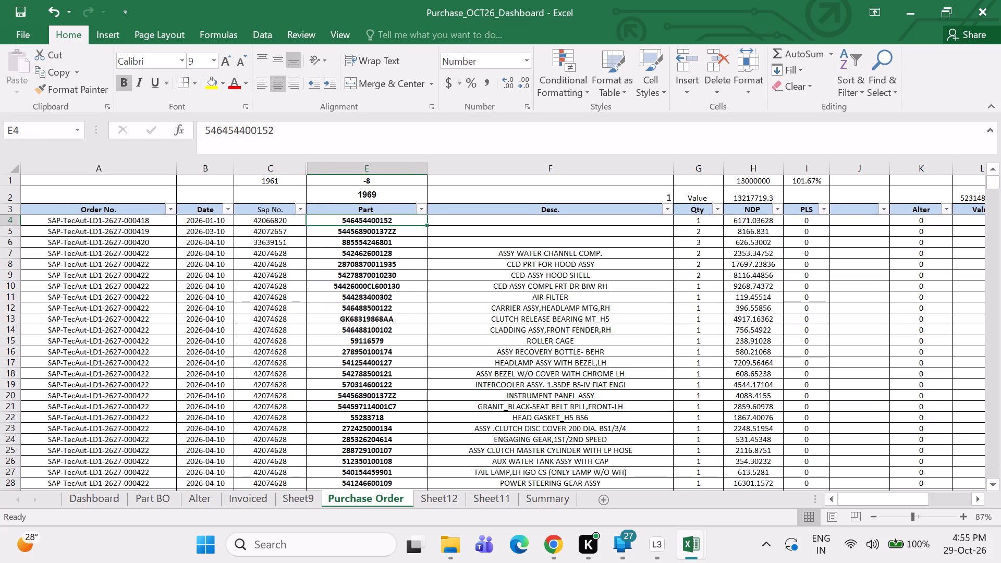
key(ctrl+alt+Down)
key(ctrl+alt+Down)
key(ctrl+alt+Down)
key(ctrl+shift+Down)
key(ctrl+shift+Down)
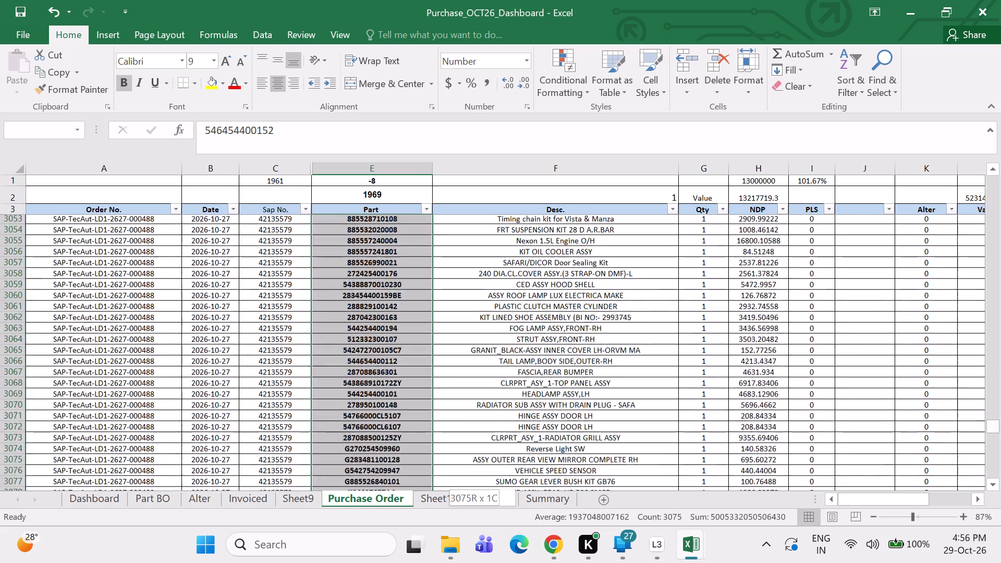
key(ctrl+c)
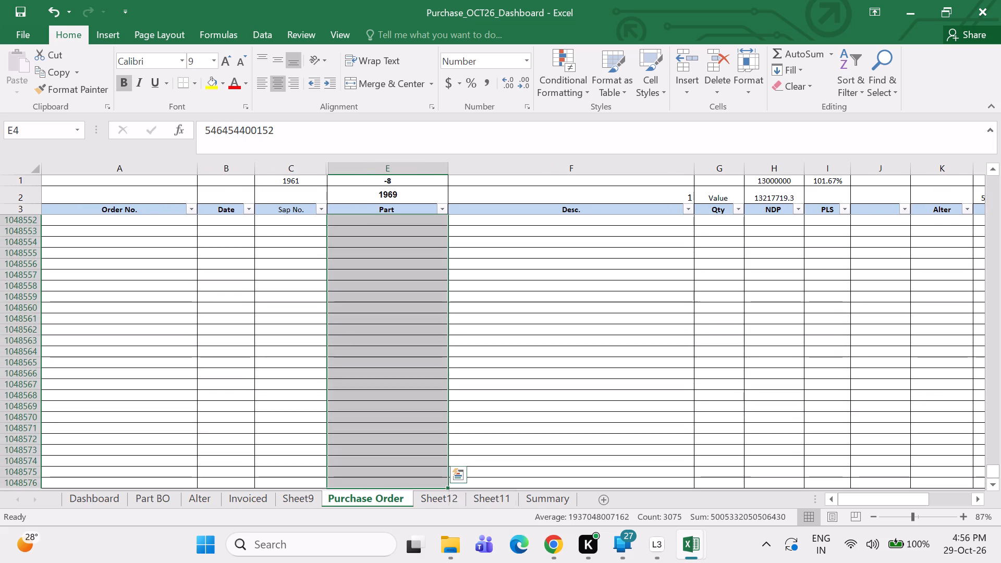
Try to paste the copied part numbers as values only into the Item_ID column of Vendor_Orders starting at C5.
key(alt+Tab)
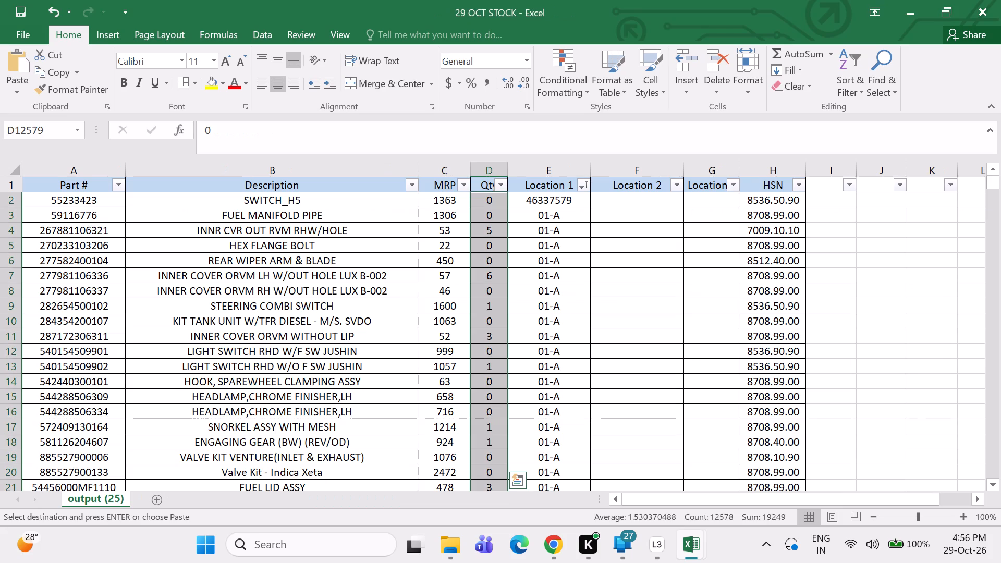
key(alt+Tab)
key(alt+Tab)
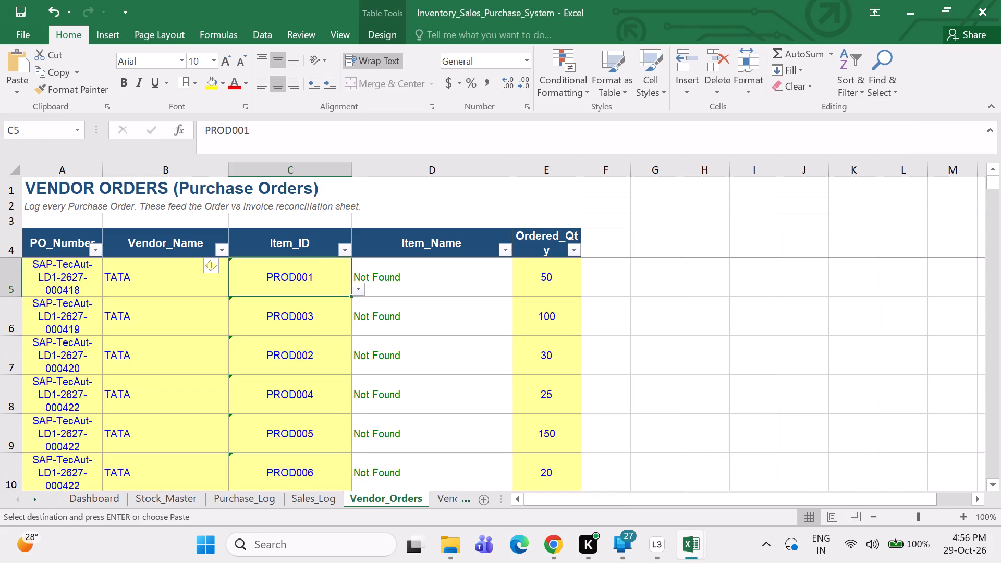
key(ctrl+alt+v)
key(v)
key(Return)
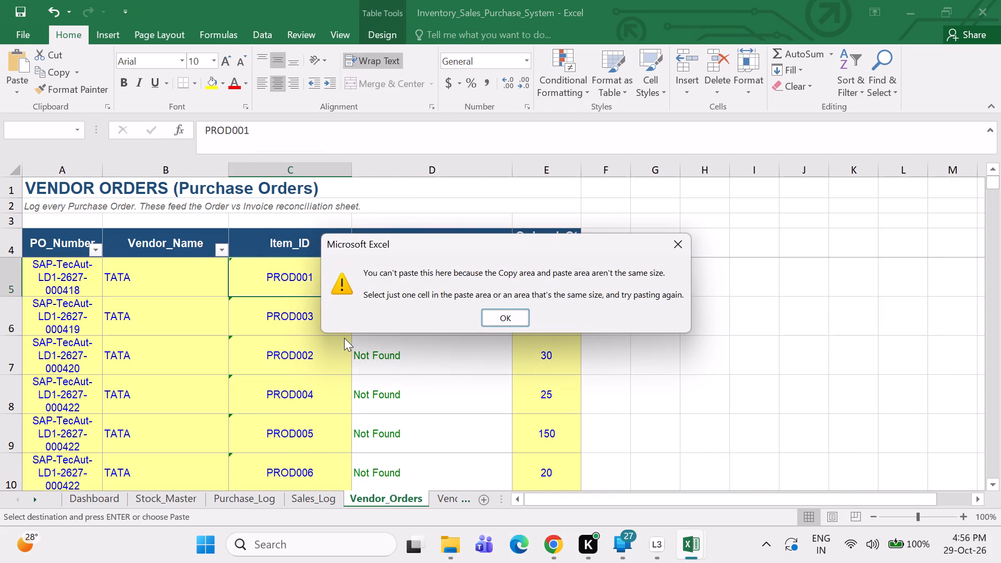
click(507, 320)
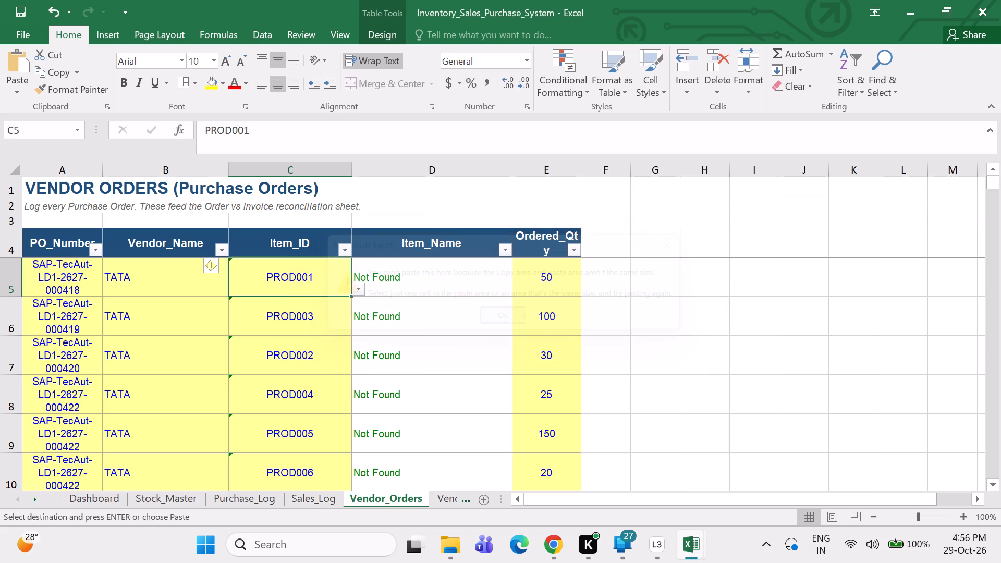
Copy the Part, Desc. and Qty data from E4 to G3078 on the Purchase Order sheet of Purchase_OCT26_Dashboard.
key(alt+Tab)
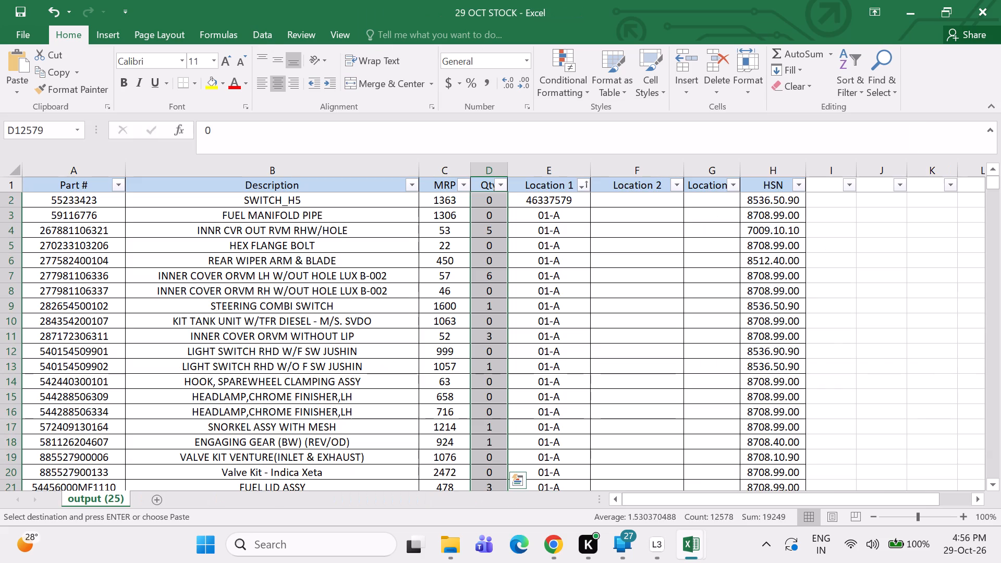
key(alt+Tab)
key(alt+Tab)
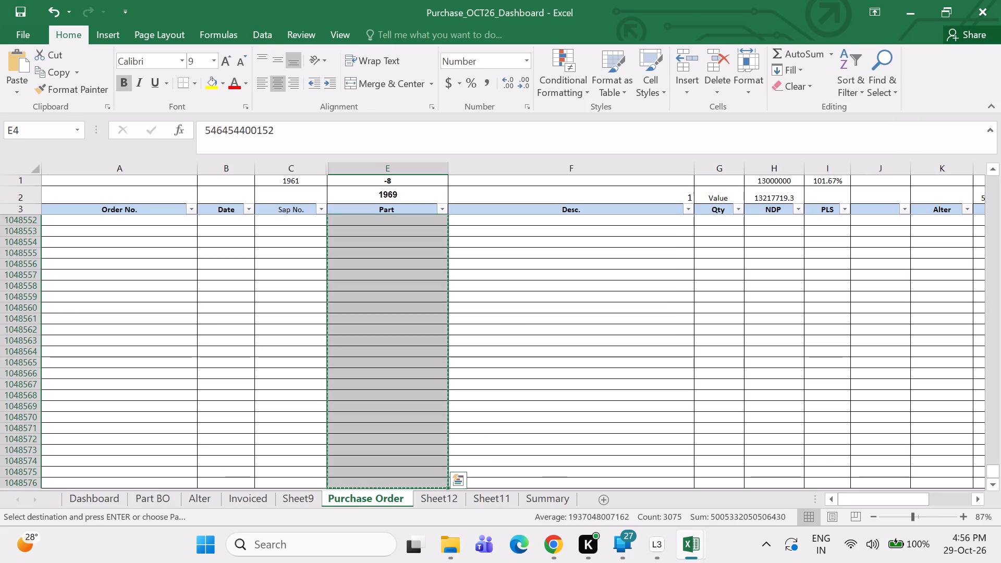
key(Up)
key(Up)
key(Up)
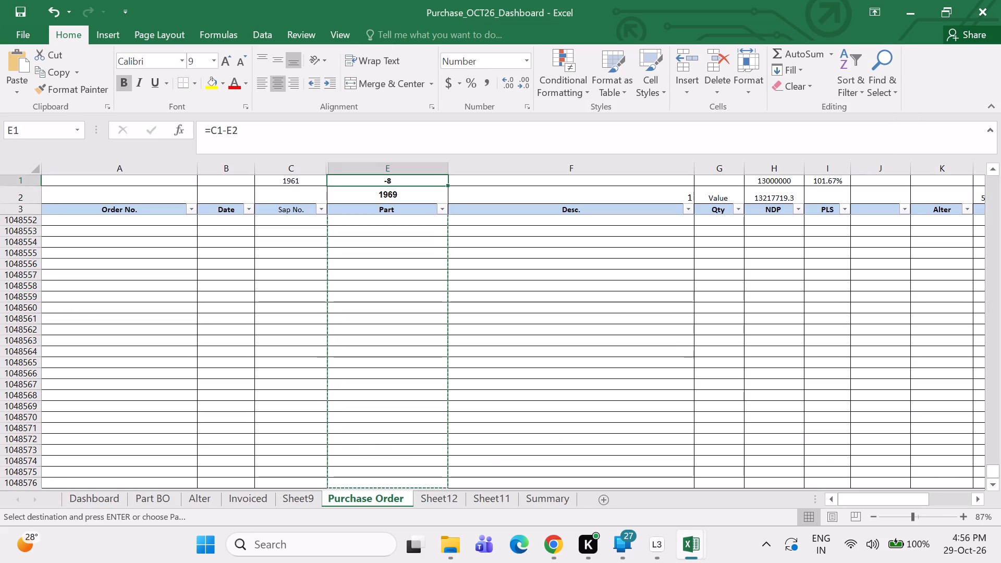
key(Left)
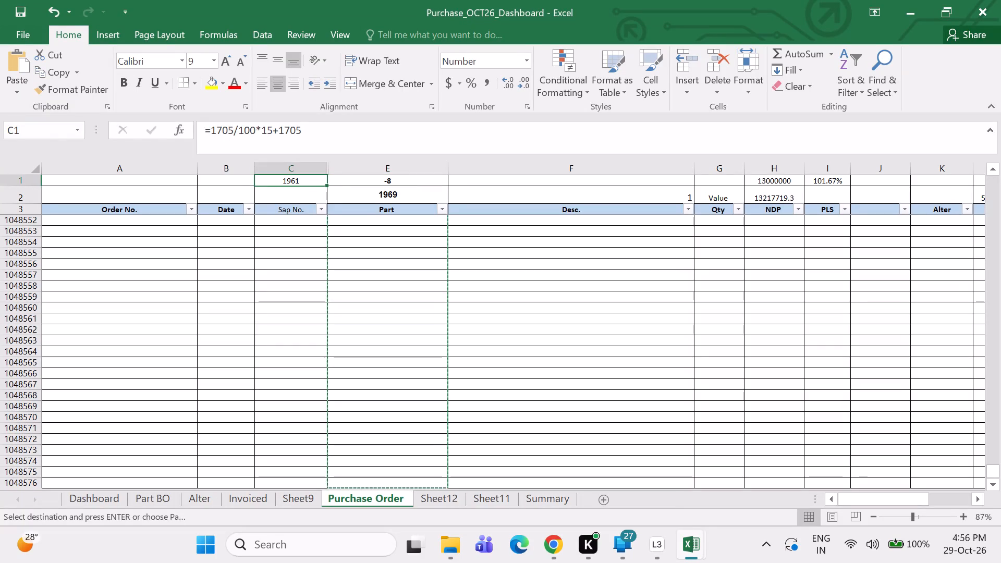
drag(992, 470, 1000, 0)
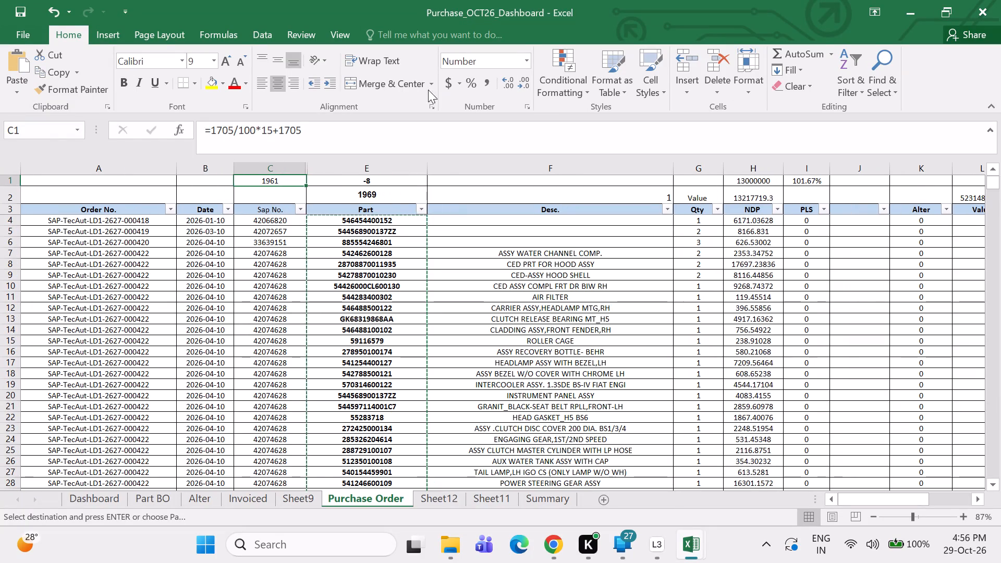
scroll(348, 243, up, 4)
drag(360, 220, 380, 562)
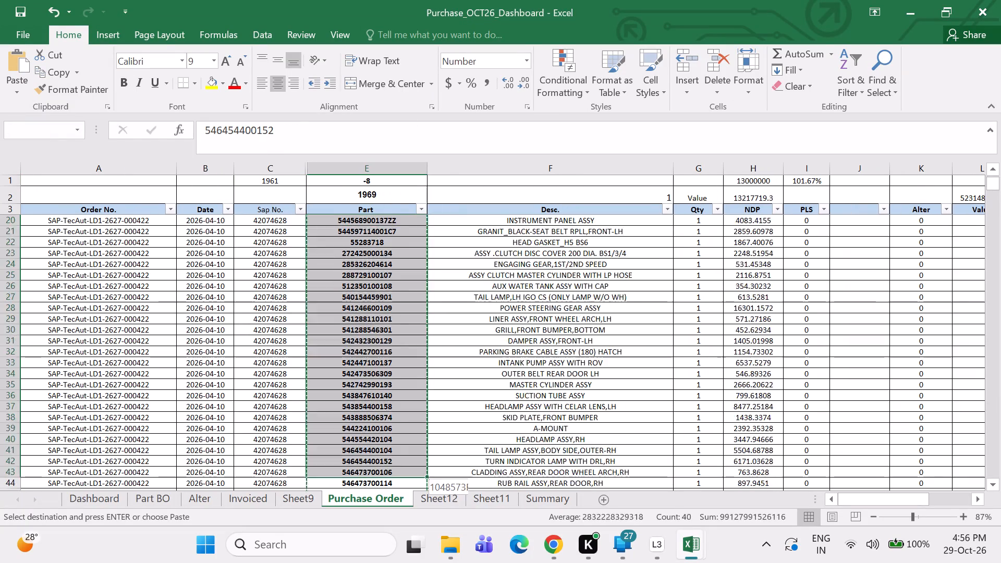
drag(380, 562, 374, 562)
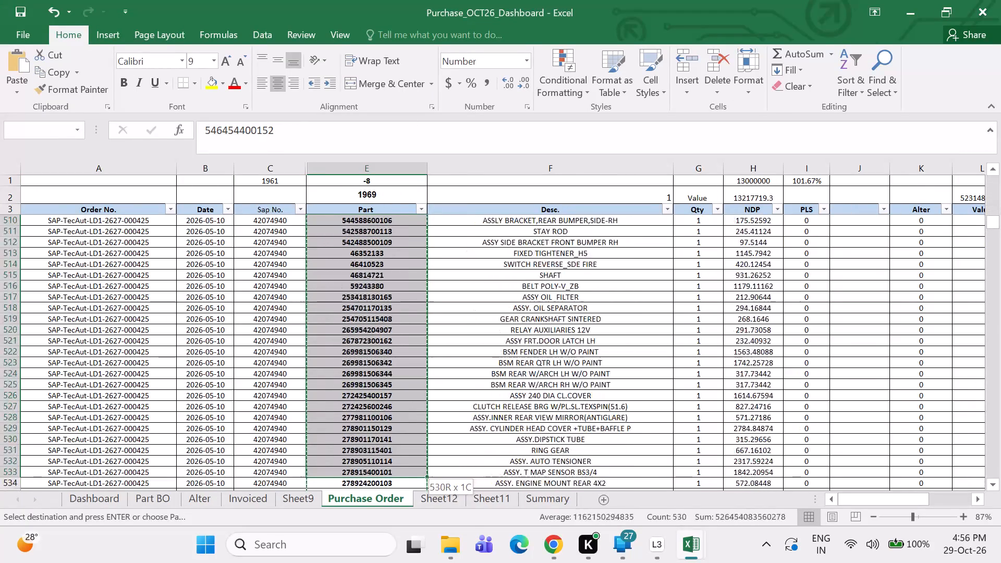
drag(374, 562, 443, 562)
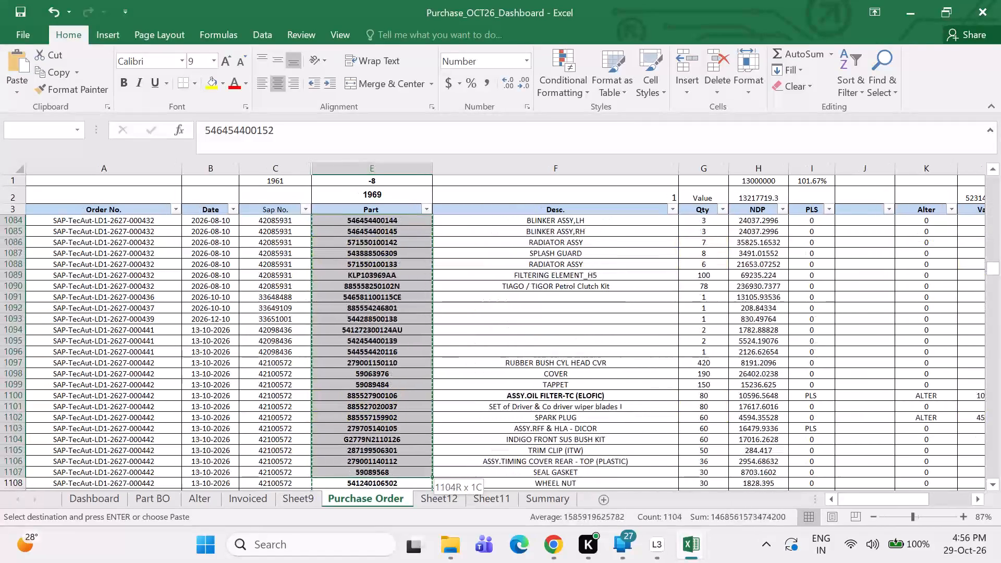
drag(443, 562, 510, 562)
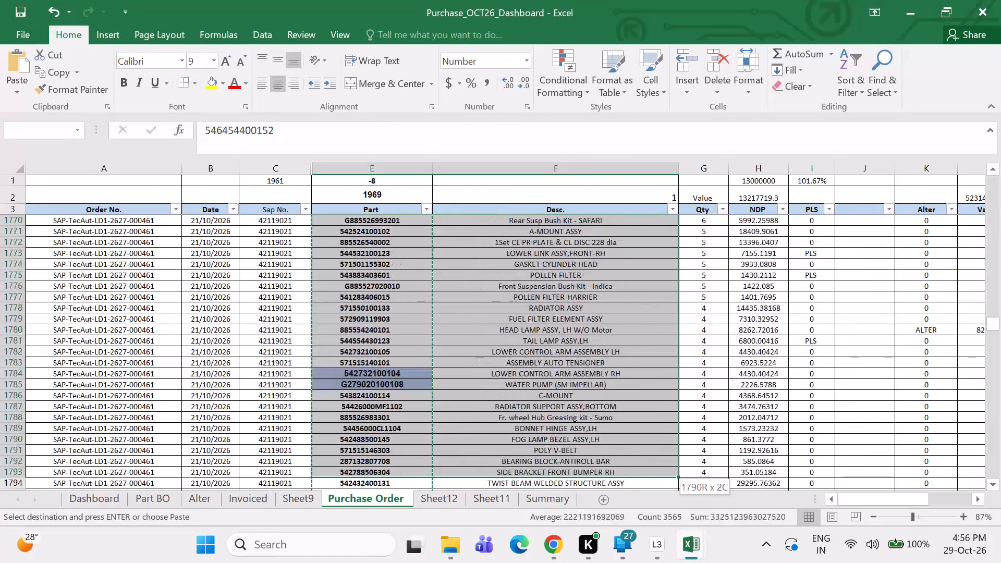
drag(510, 562, 517, 562)
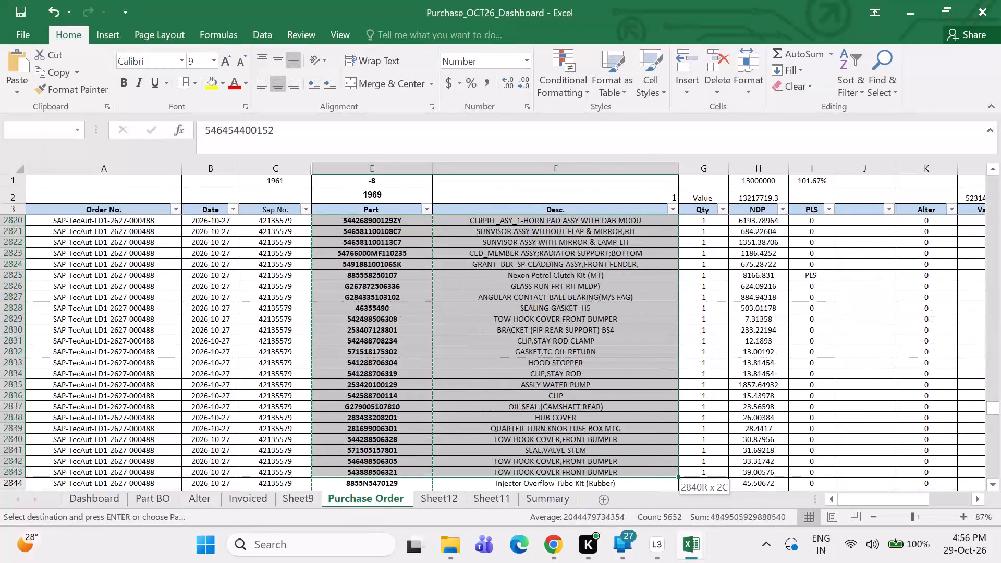
drag(517, 562, 569, 145)
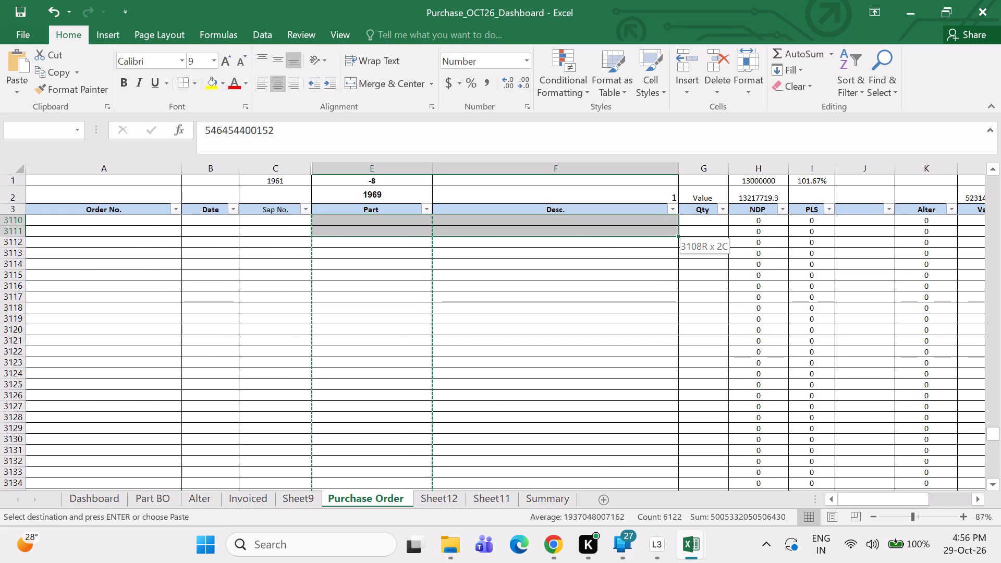
drag(569, 145, 591, 479)
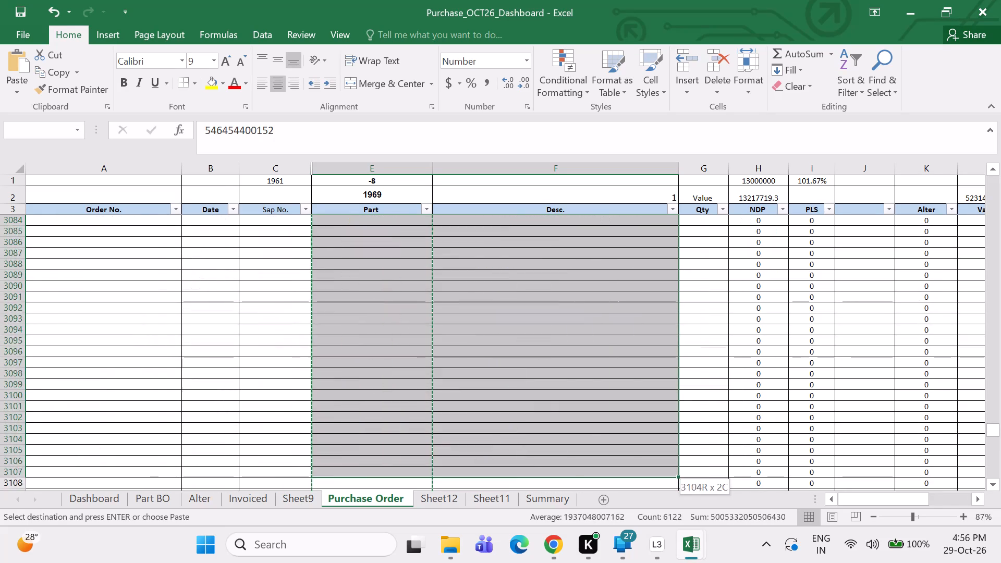
drag(591, 479, 622, 344)
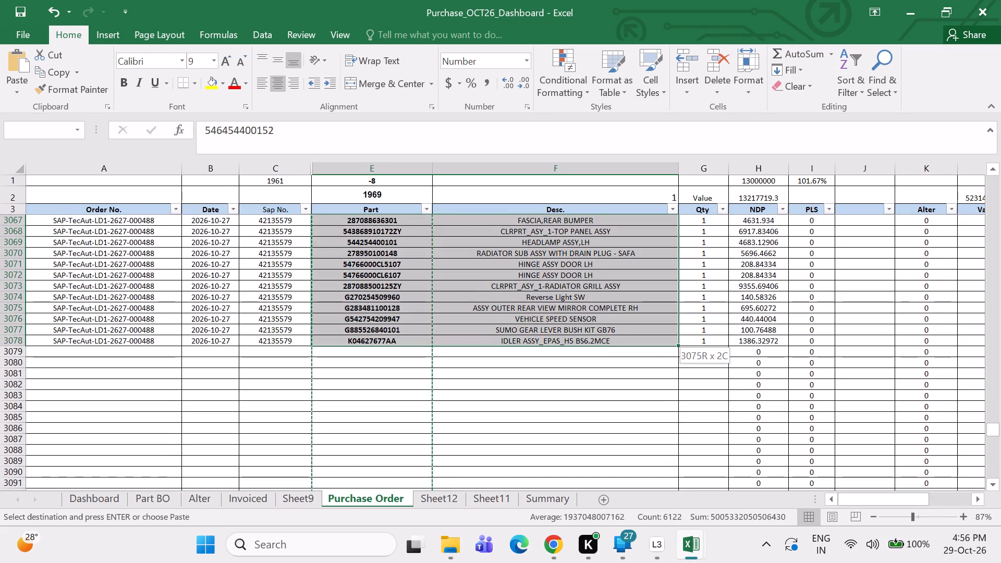
drag(622, 344, 691, 341)
key(ctrl+c)
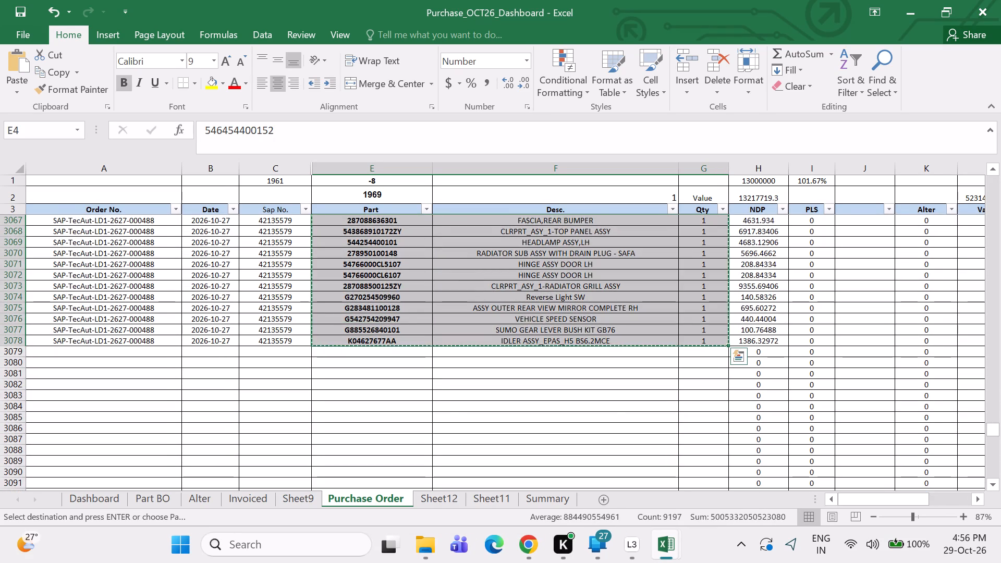
Paste the copied data as values only into Vendor_Orders of Inventory_Sales_Purchase_System, starting at the first Item_ID cell, C5.
click(810, 469)
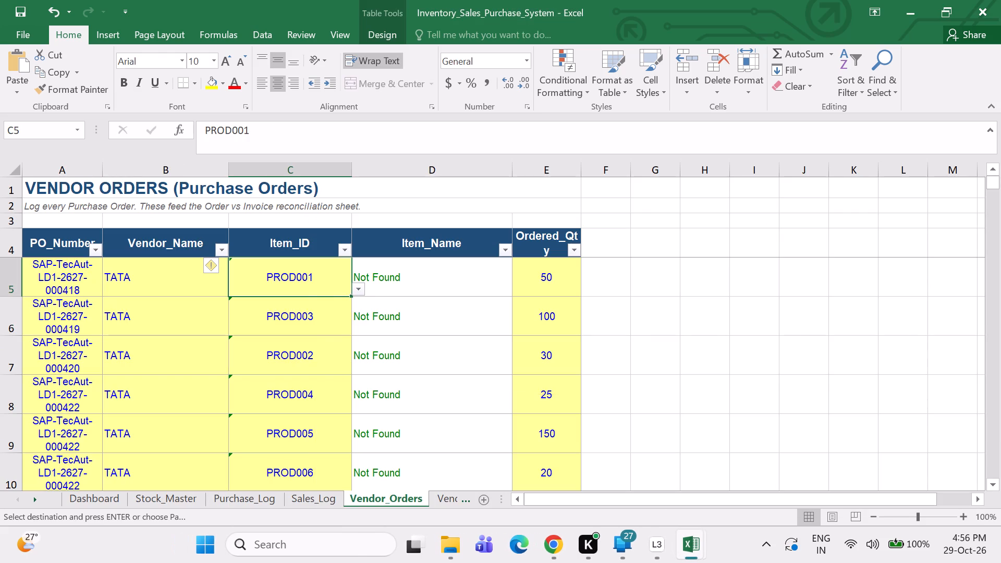
key(ctrl+alt+v)
key(v)
key(Return)
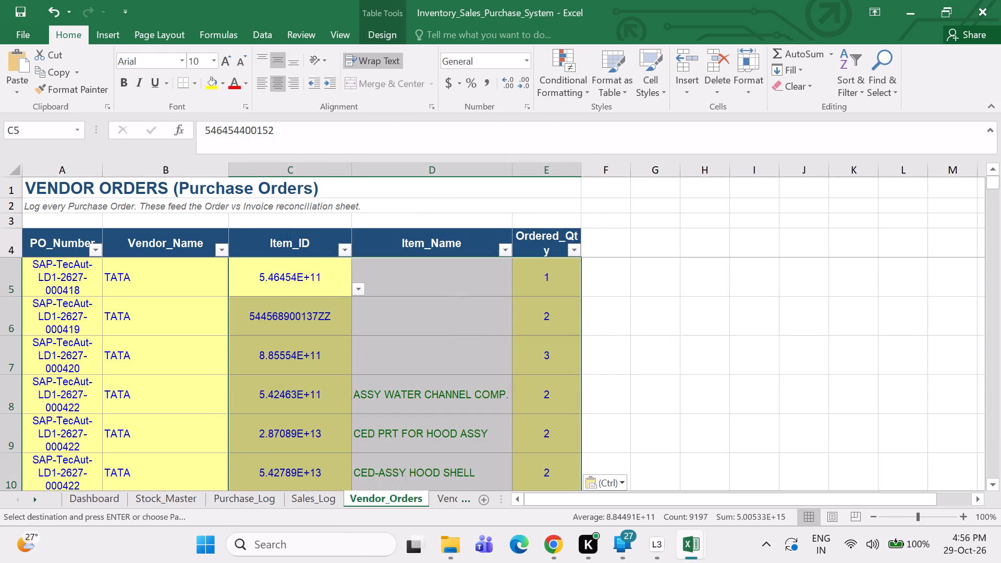
Fit the Item_ID column width to its contents and format the column as Number with no decimal places.
double_click(356, 168)
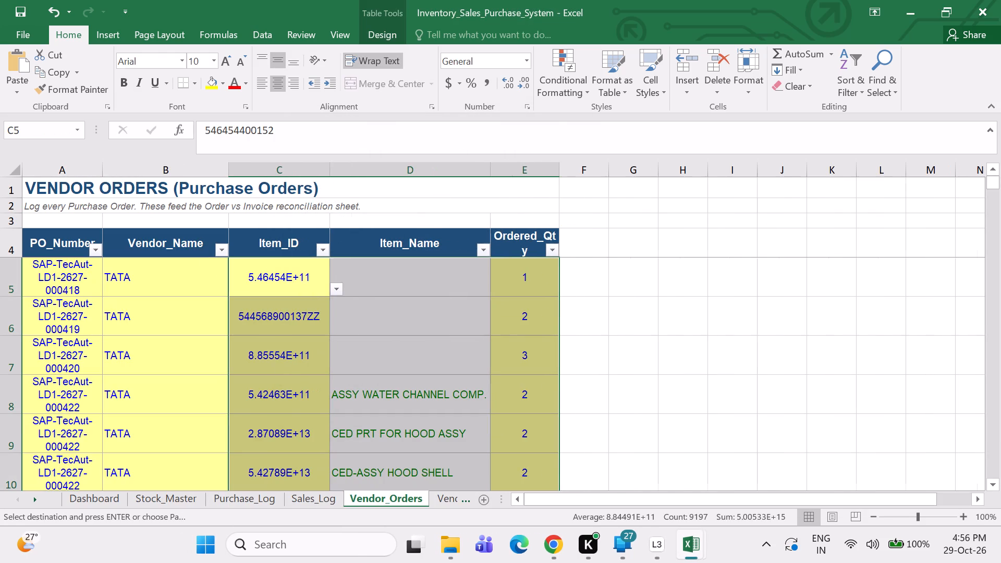
click(276, 173)
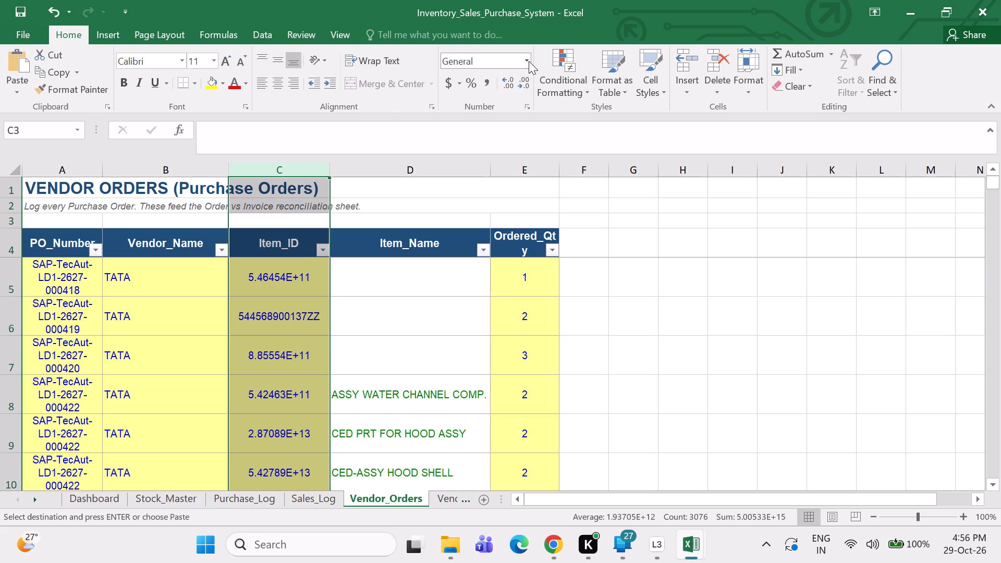
click(529, 61)
click(498, 113)
double_click(529, 81)
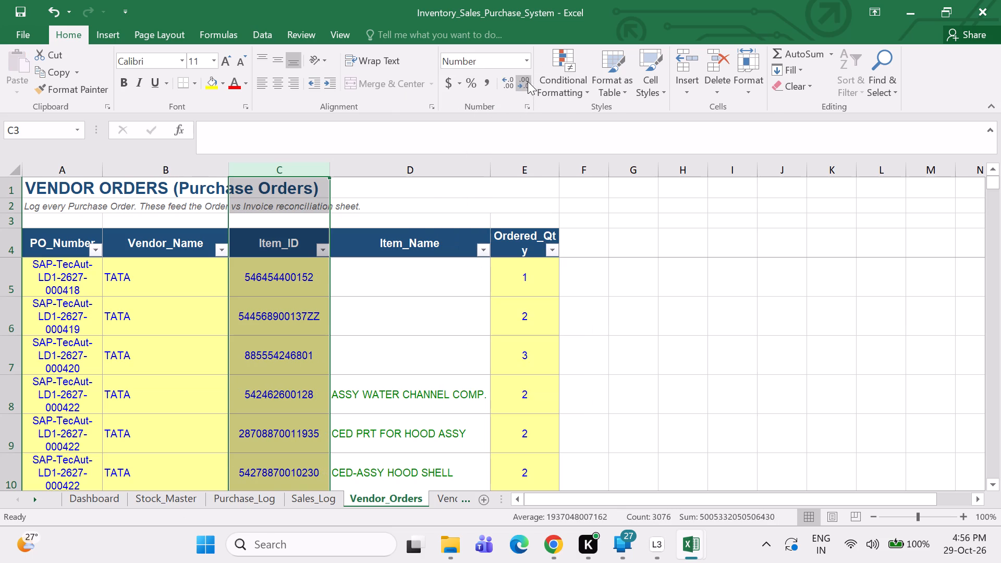
Auto-fit the width of the PO_Number column on Vendor_Orders.
double_click(103, 170)
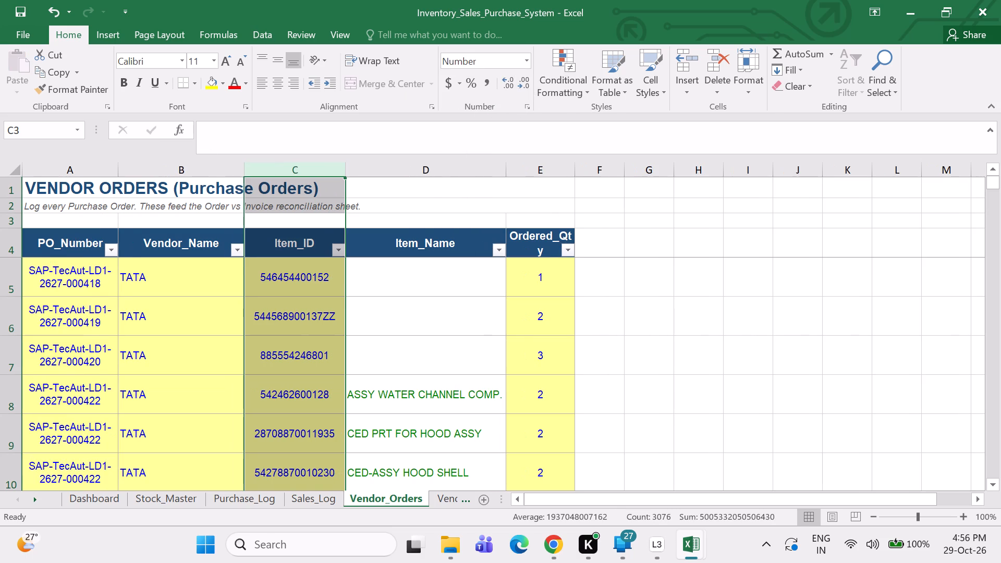
click(699, 323)
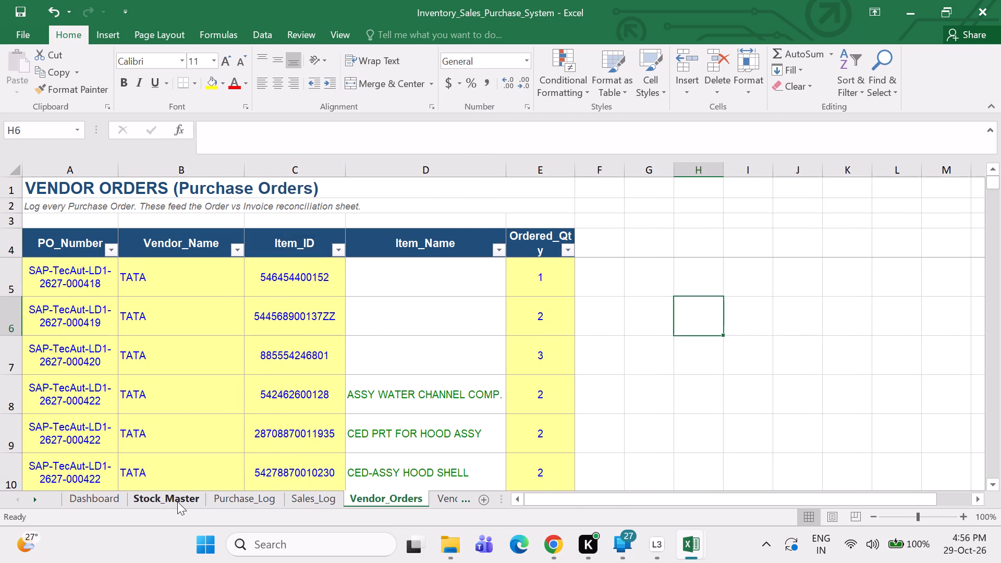
Check the Stock_Master sheet and bring up the Vendor_Invoices sheet to examine its columns.
click(177, 501)
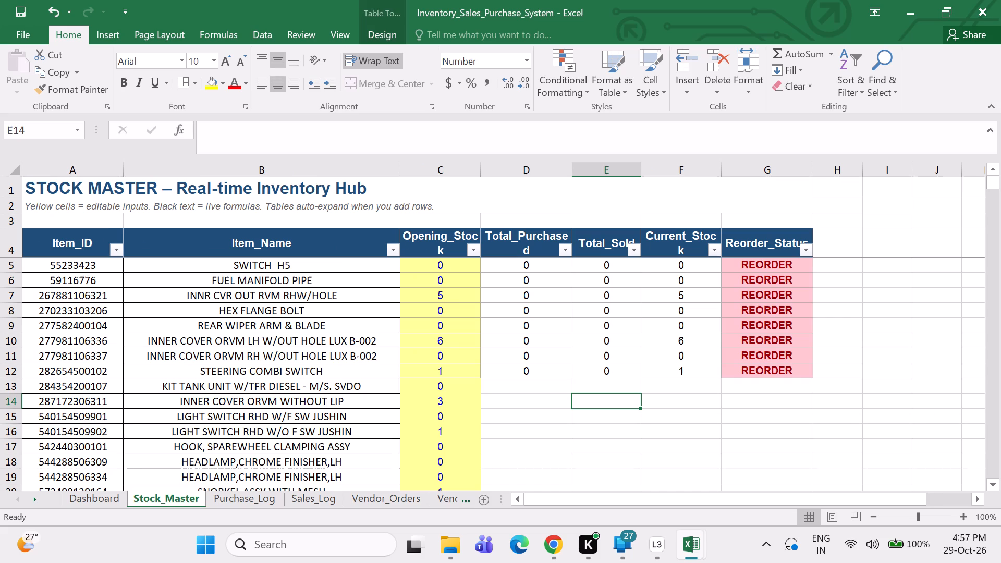
click(413, 498)
click(453, 501)
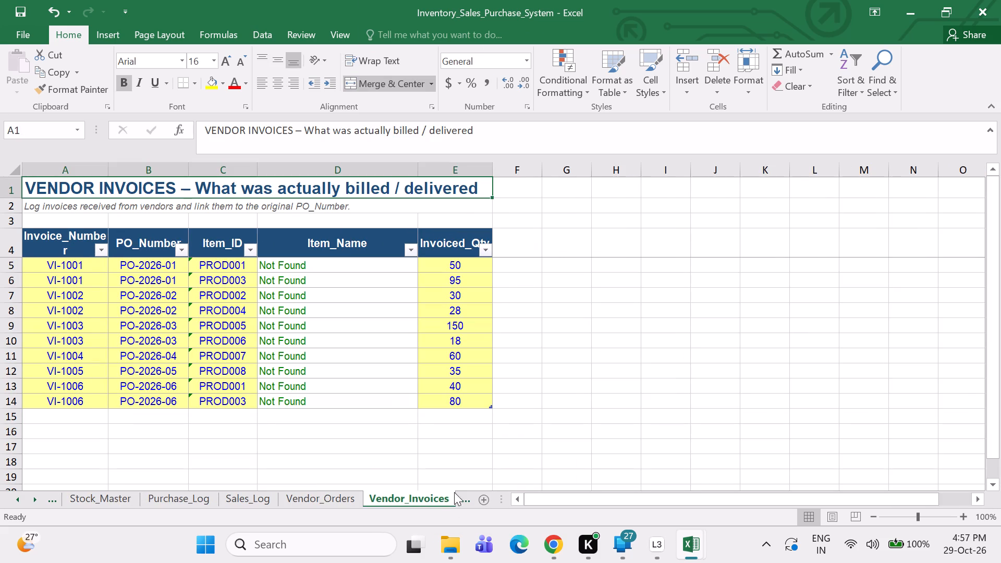
click(661, 360)
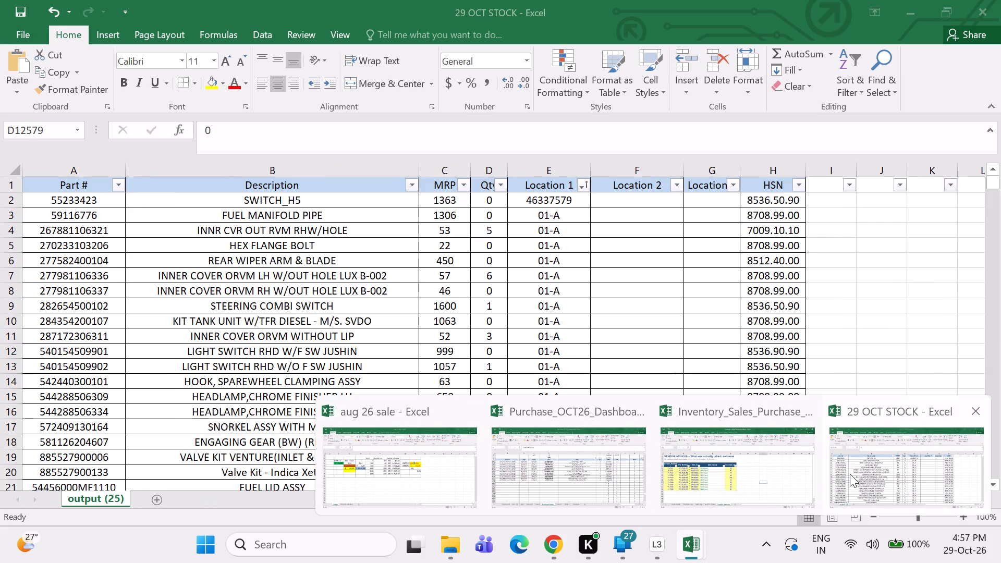
Copy the SAP Invoice # values from E4 to E2962 on the Invoiced sheet of Purchase_OCT26_Dashboard.
click(607, 480)
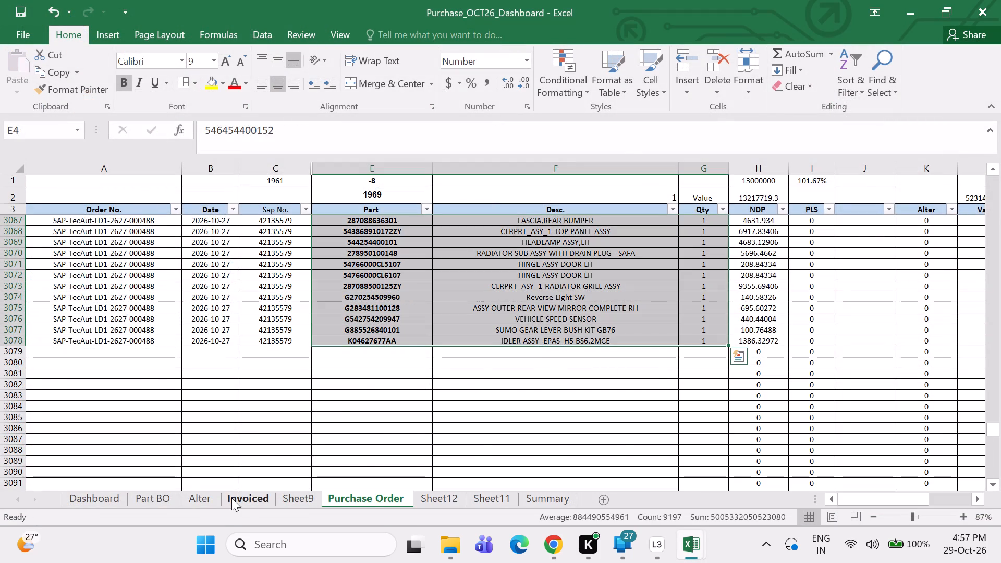
click(232, 498)
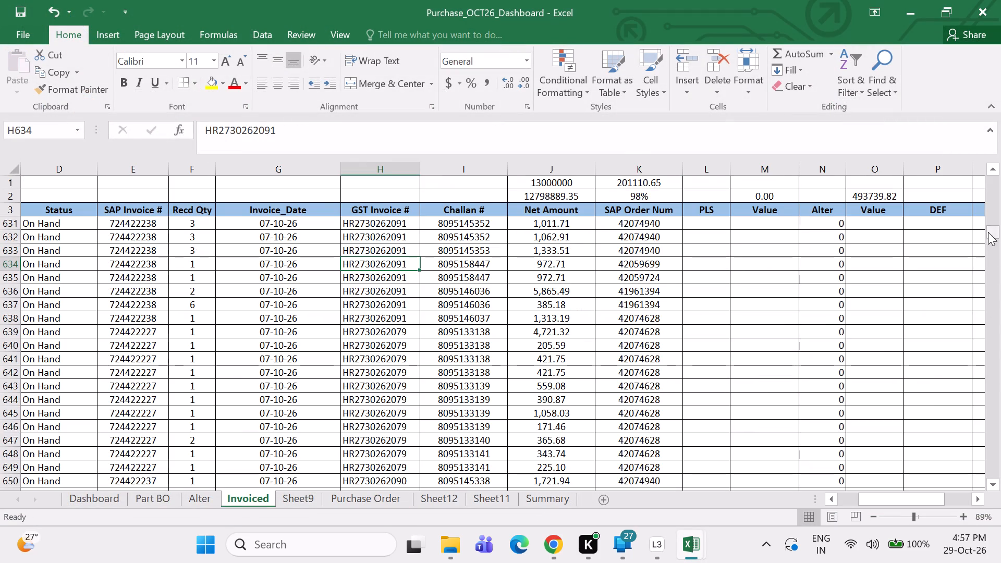
drag(988, 232, 1000, 107)
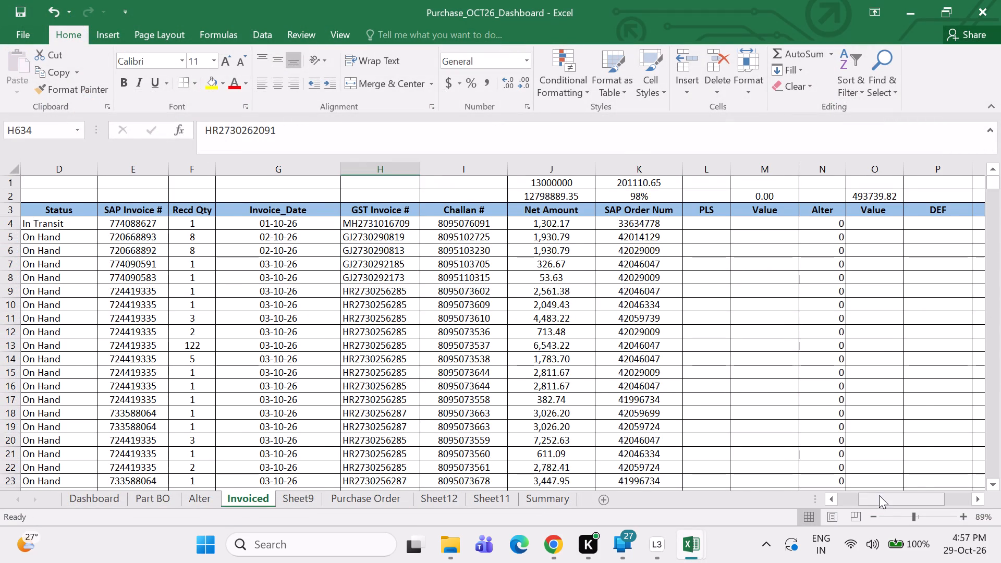
drag(879, 495, 860, 491)
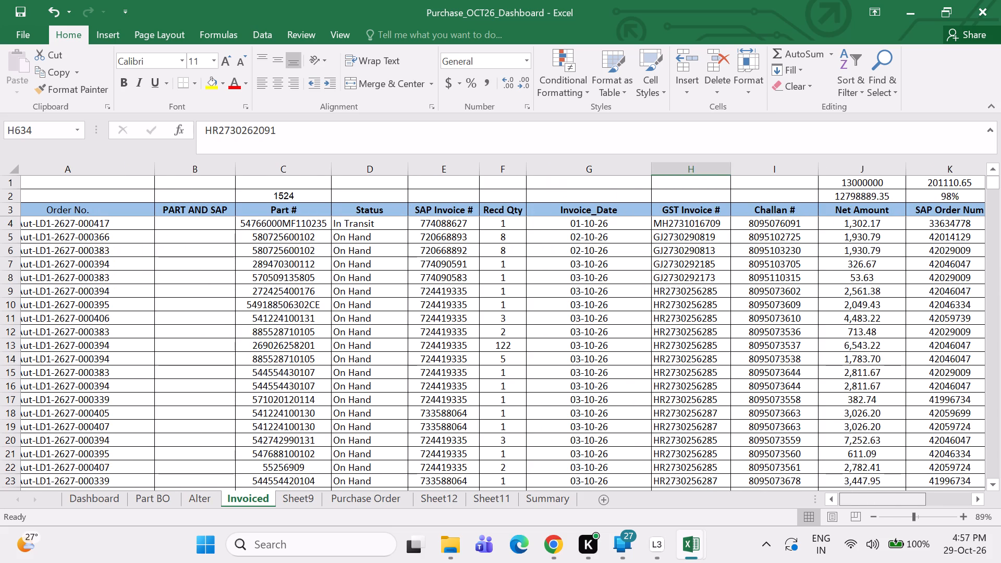
drag(489, 219, 487, 562)
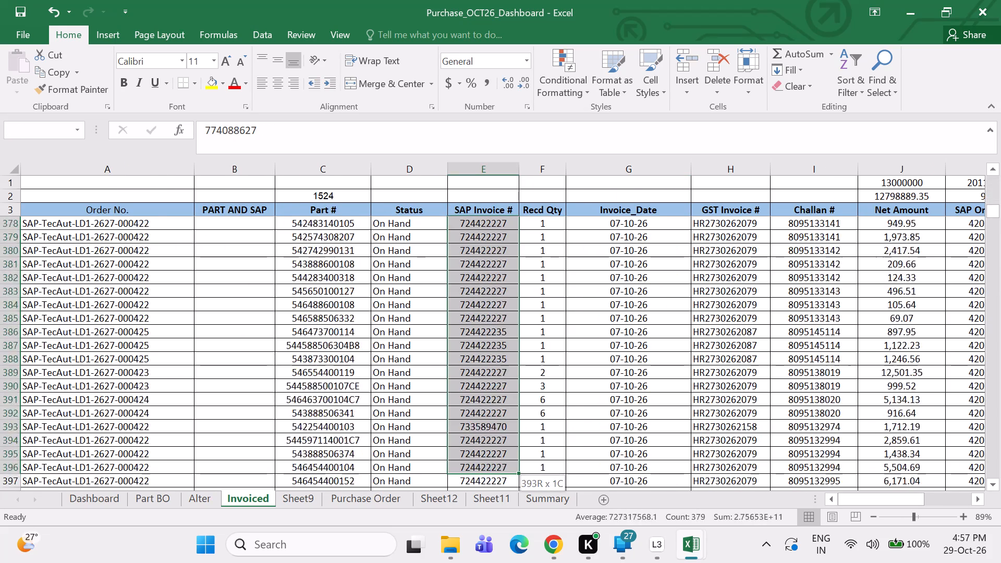
drag(487, 562, 482, 562)
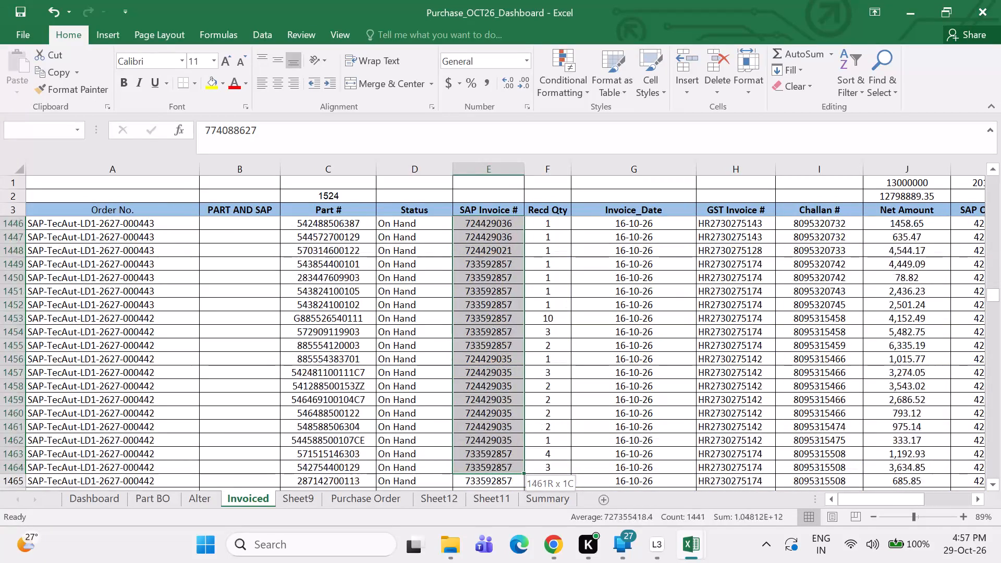
drag(482, 562, 478, 562)
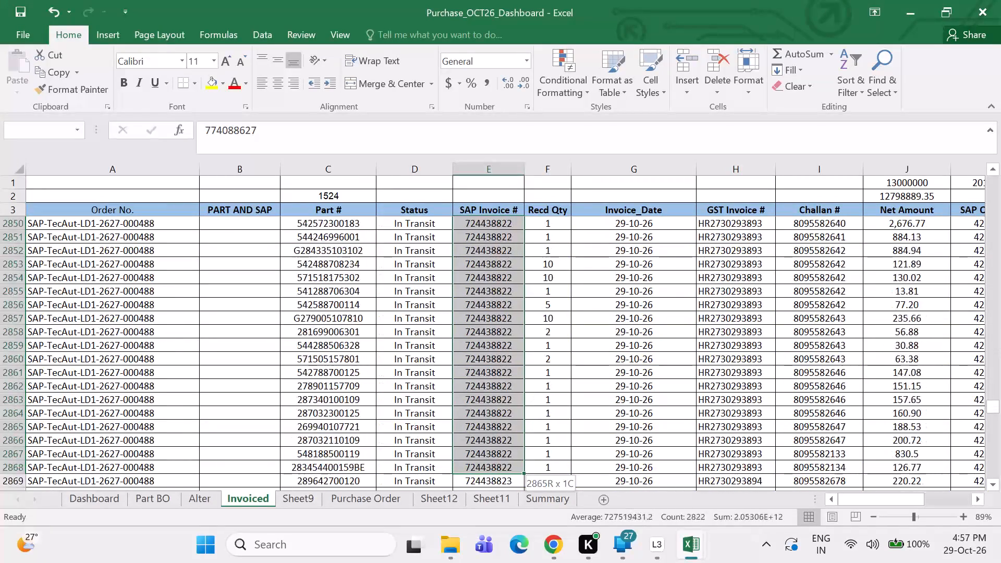
drag(478, 562, 491, 264)
key(ctrl+c)
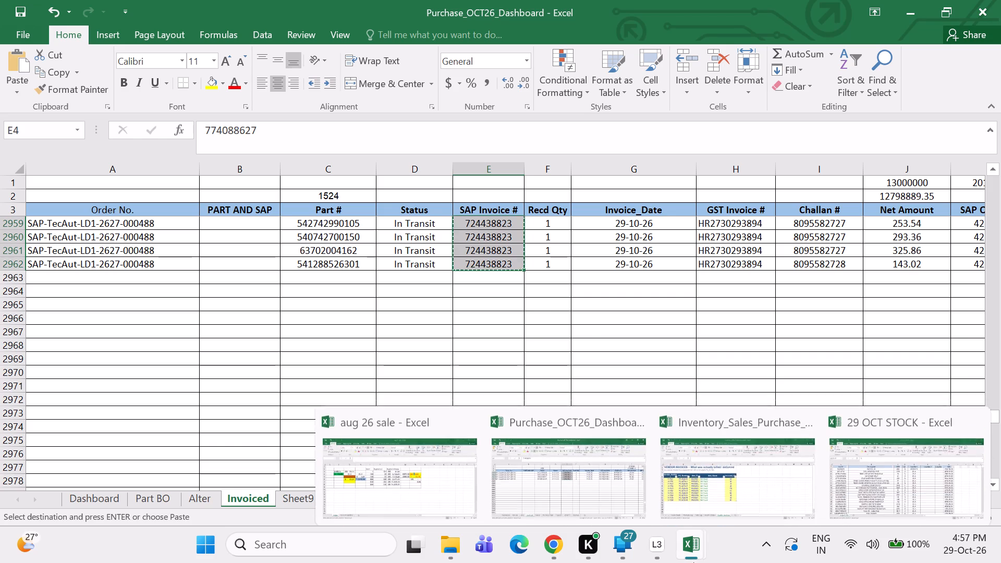
Paste the copied SAP Invoice # entries as values into the Invoice_Number column from A5 on Vendor_Invoices in Inventory_Sales_Purchase_System.
click(760, 485)
click(70, 270)
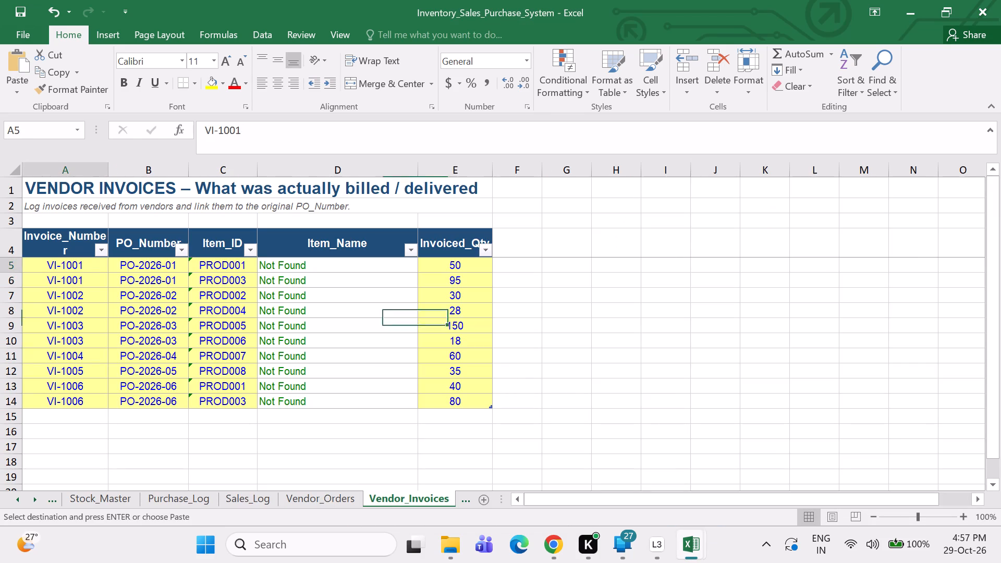
key(ctrl+alt+v)
key(v)
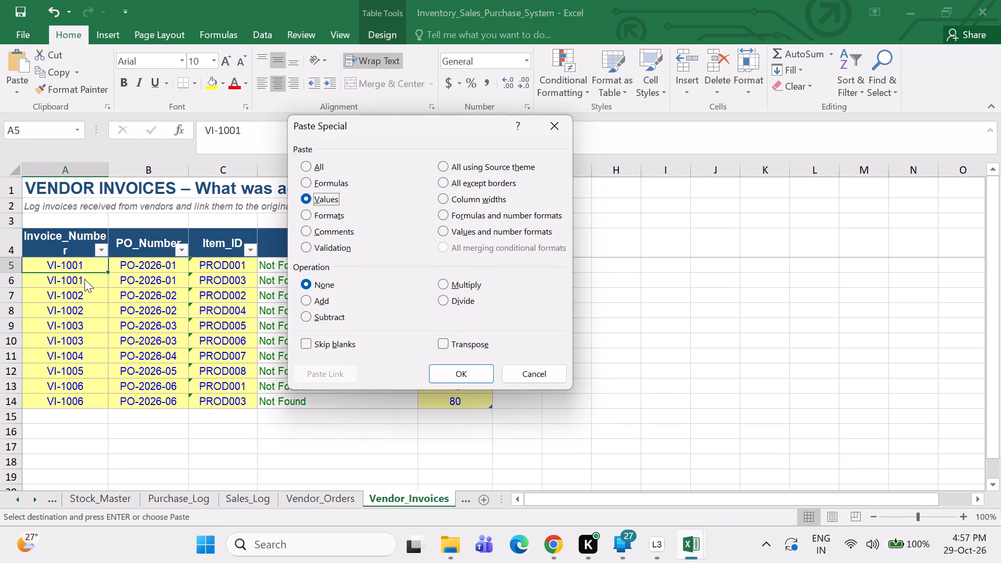
key(Return)
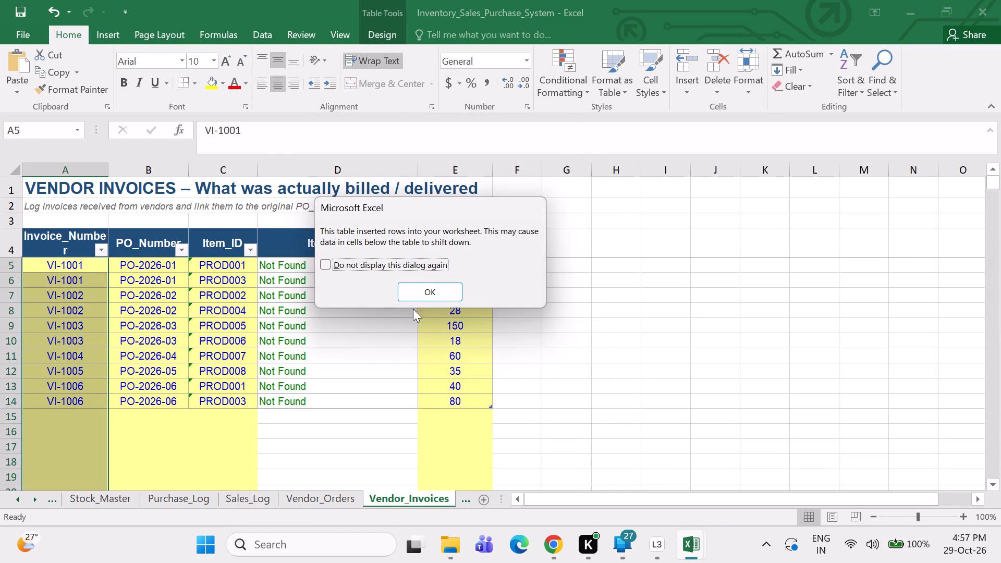
click(429, 294)
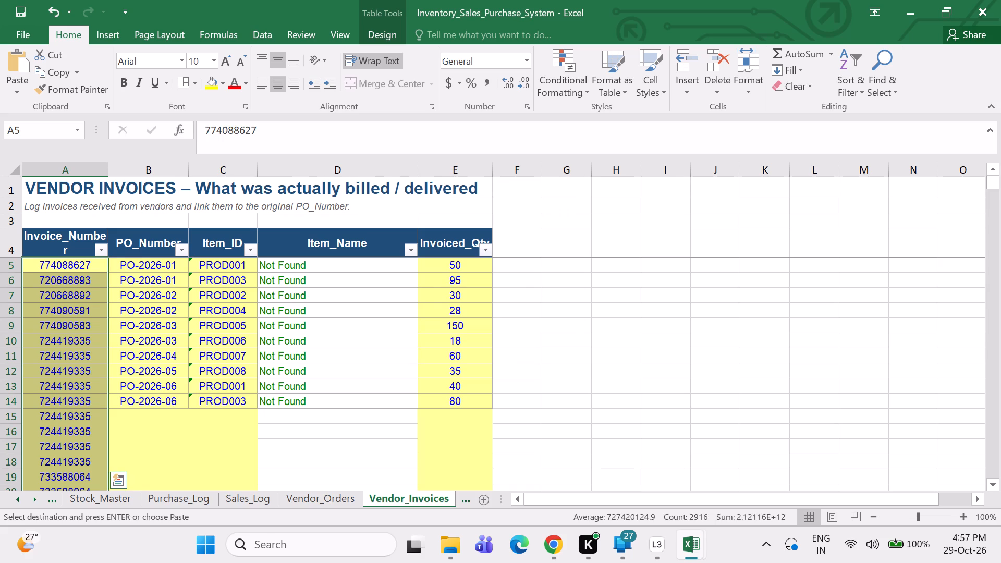
Transfer the Order No. entries A4:A2962 from Purchase_OCT26_Dashboard's Invoiced sheet as values into PO_Number from B5 on Vendor_Invoices.
click(143, 266)
click(689, 549)
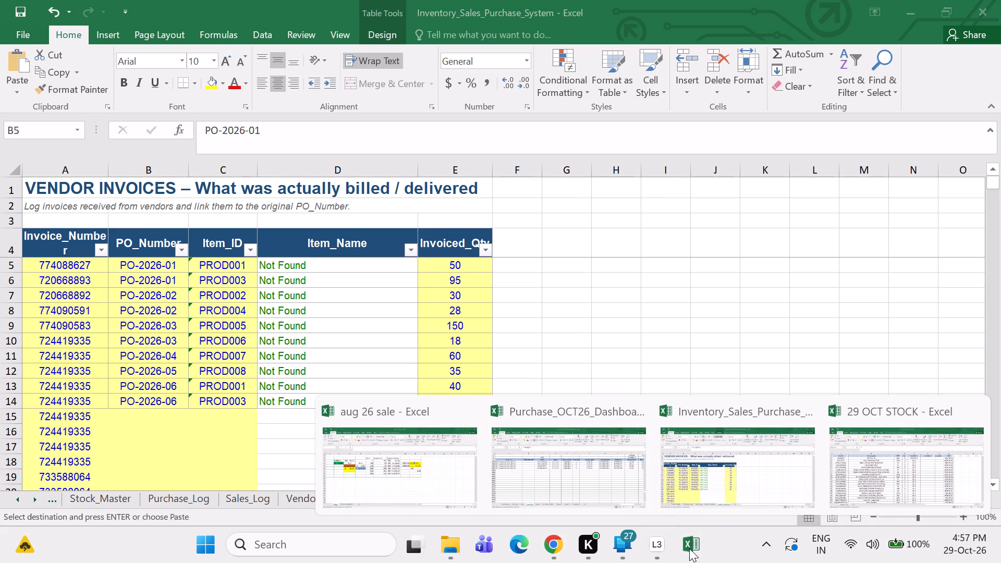
click(620, 461)
drag(124, 265, 99, 0)
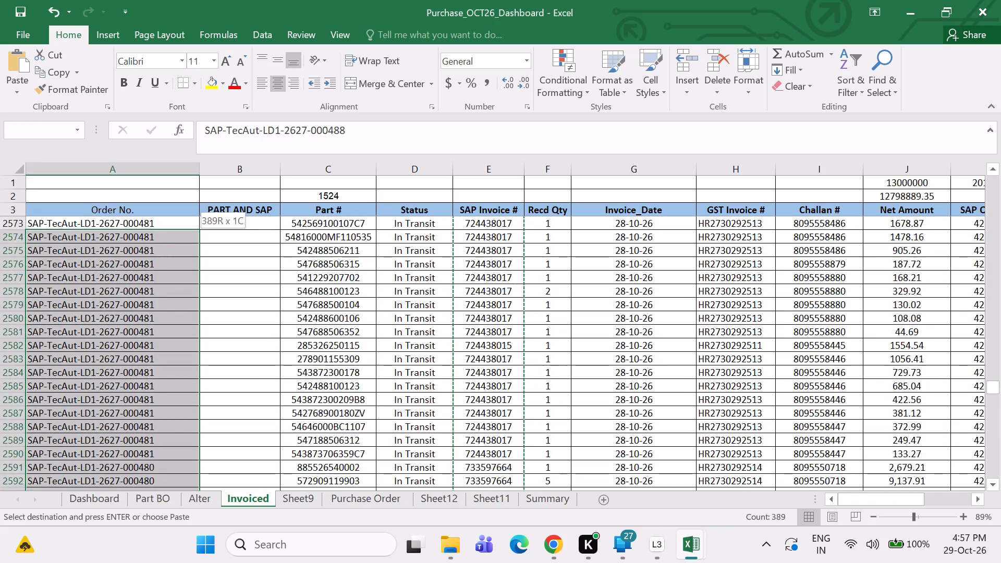
drag(99, 0, 105, 0)
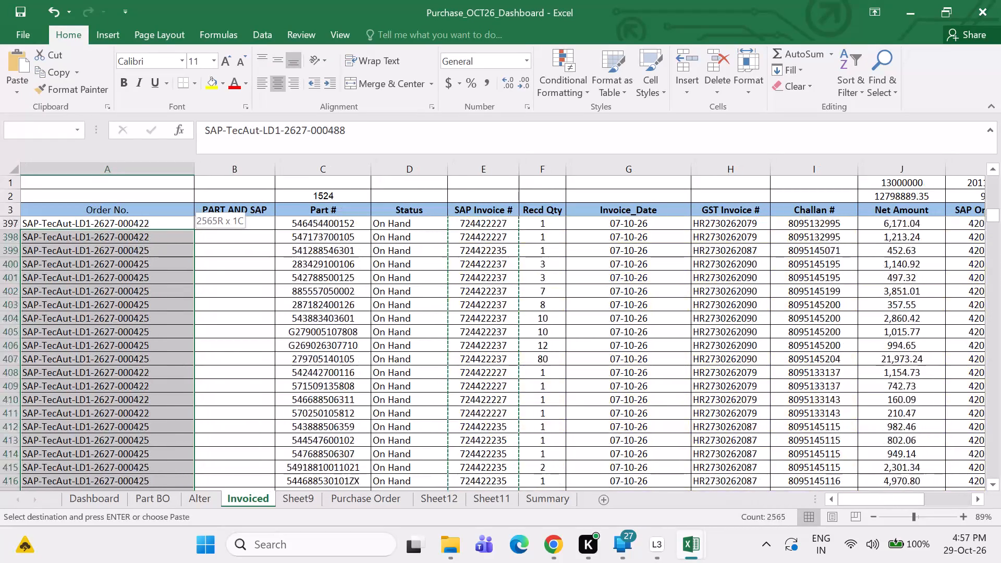
drag(105, 0, 99, 230)
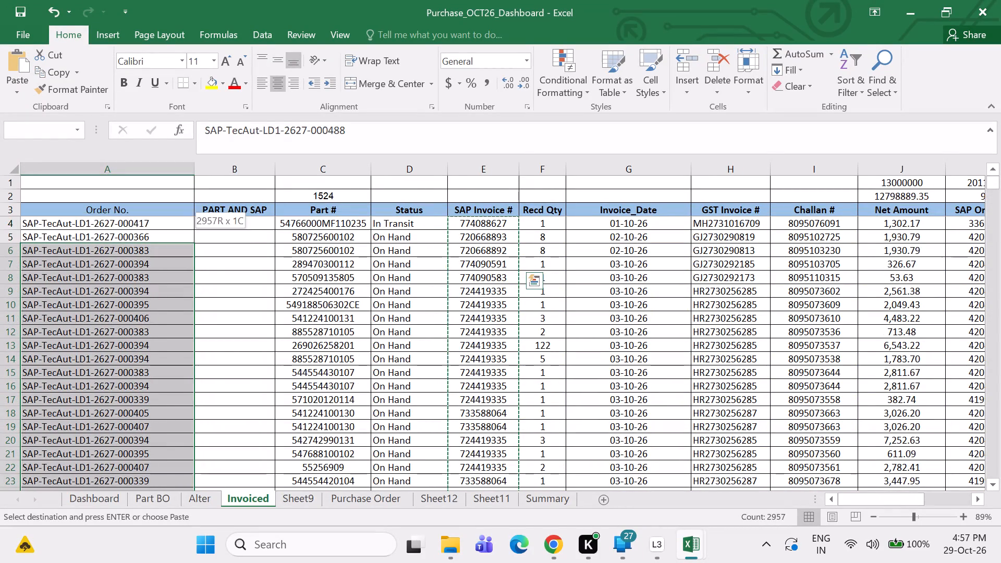
drag(99, 230, 96, 227)
key(ctrl+c)
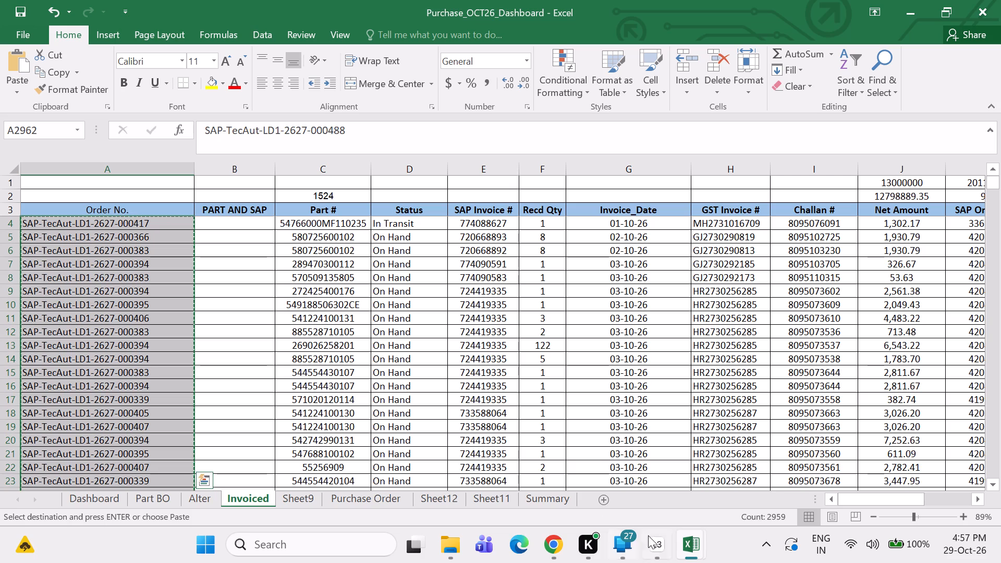
click(746, 480)
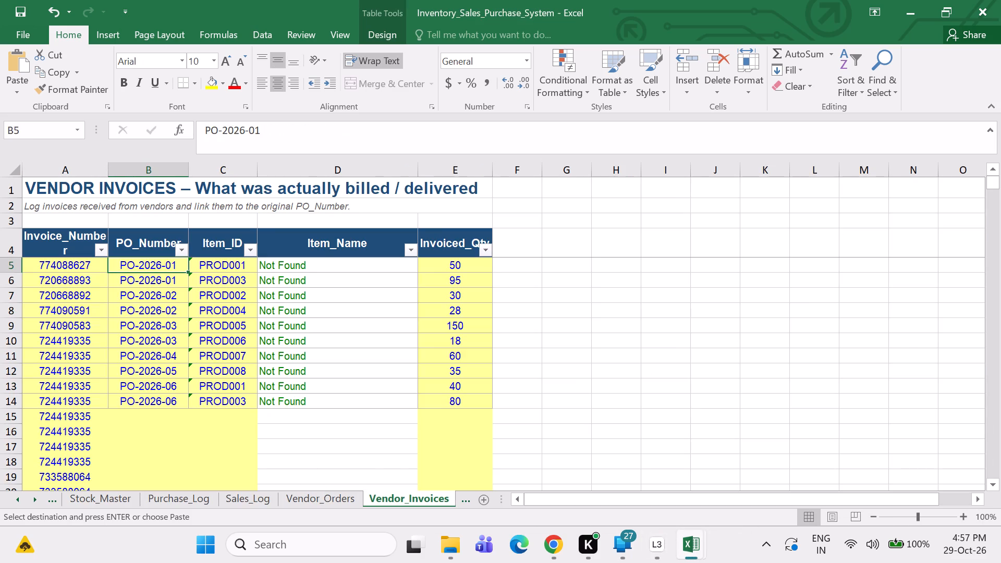
key(ctrl+alt+v)
key(v)
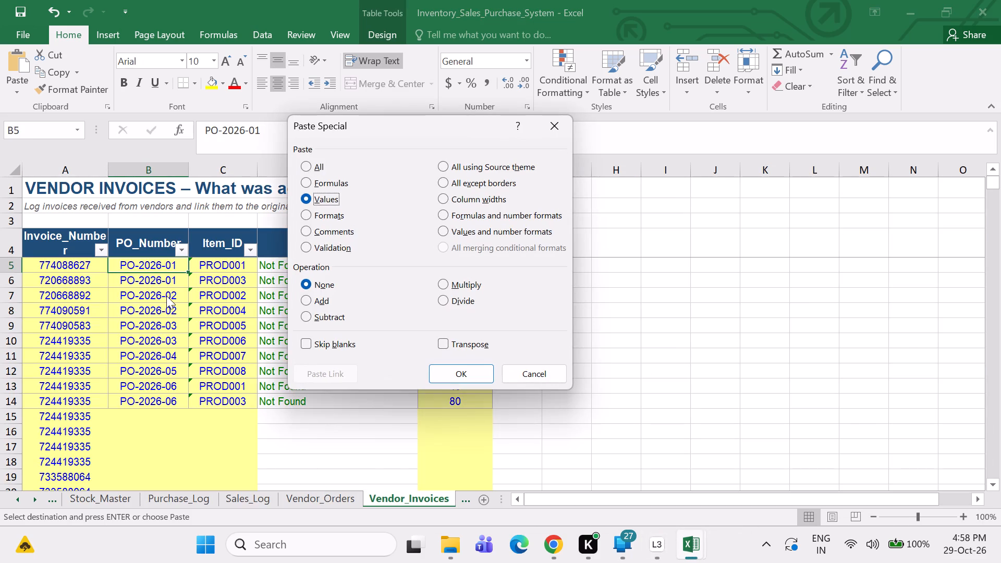
key(Return)
Transfer the Part # entries C4:C2962 from Purchase_OCT26_Dashboard's Invoiced sheet as values into Item_ID from C5 on Vendor_Invoices.
click(214, 284)
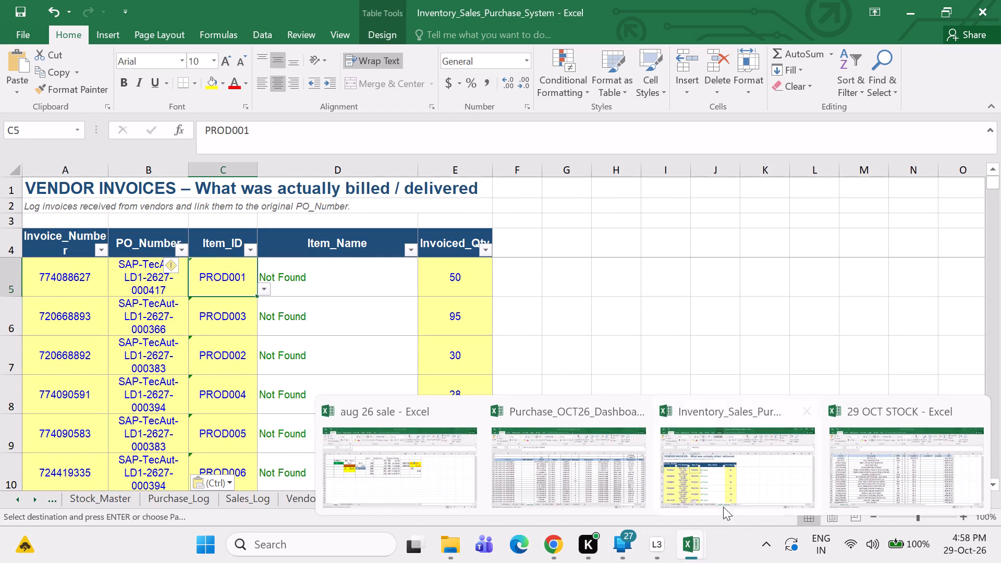
click(869, 483)
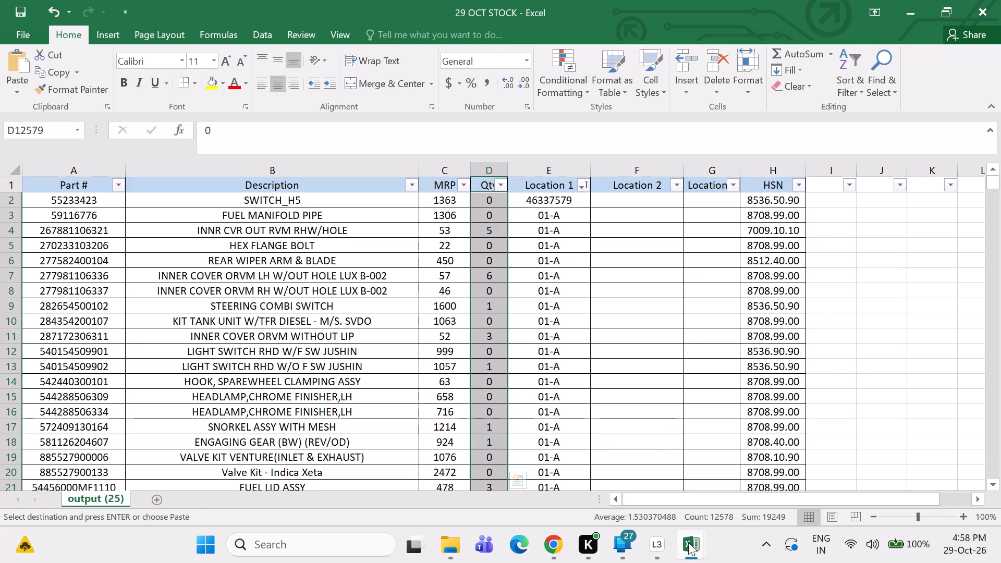
click(565, 472)
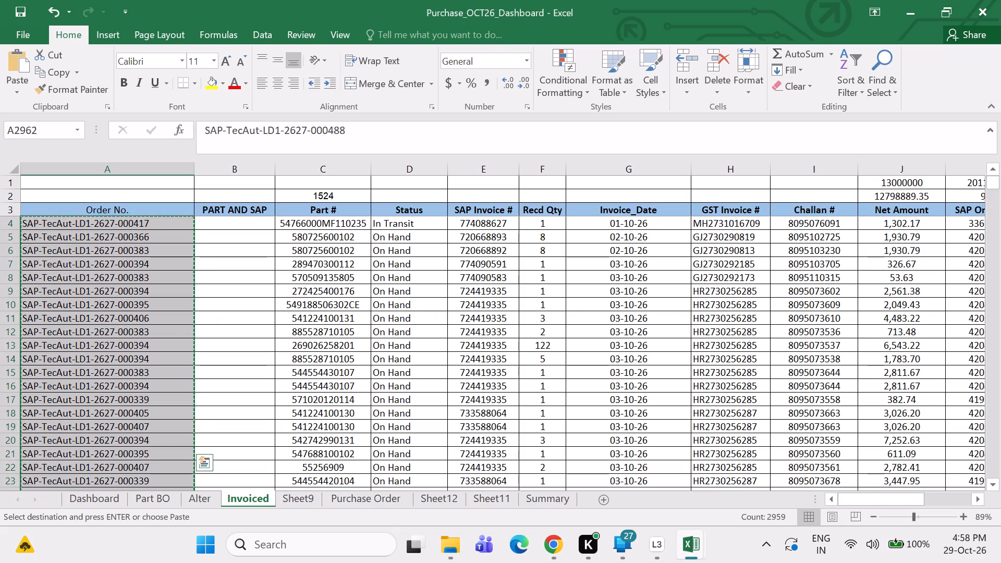
drag(316, 223, 314, 562)
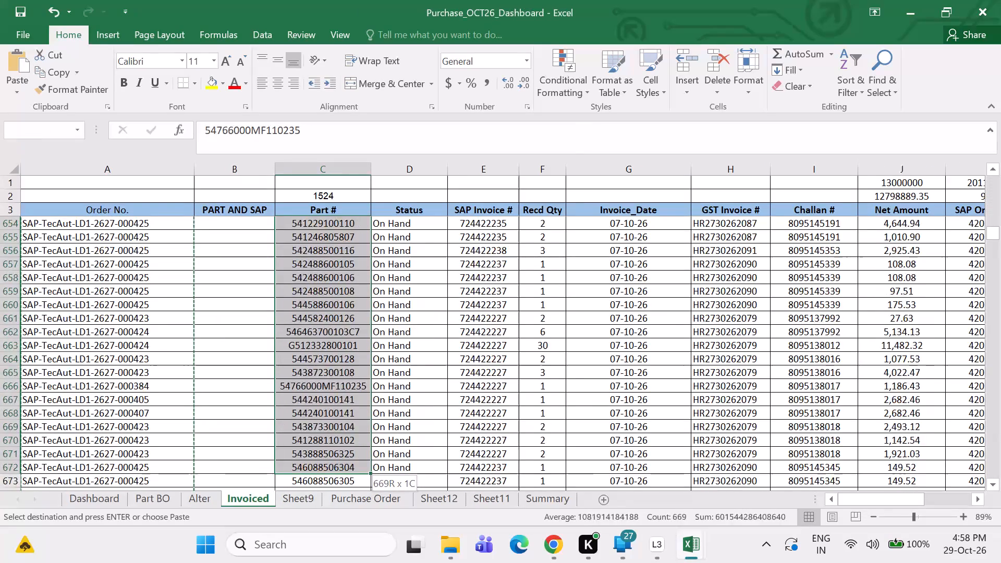
drag(314, 562, 299, 562)
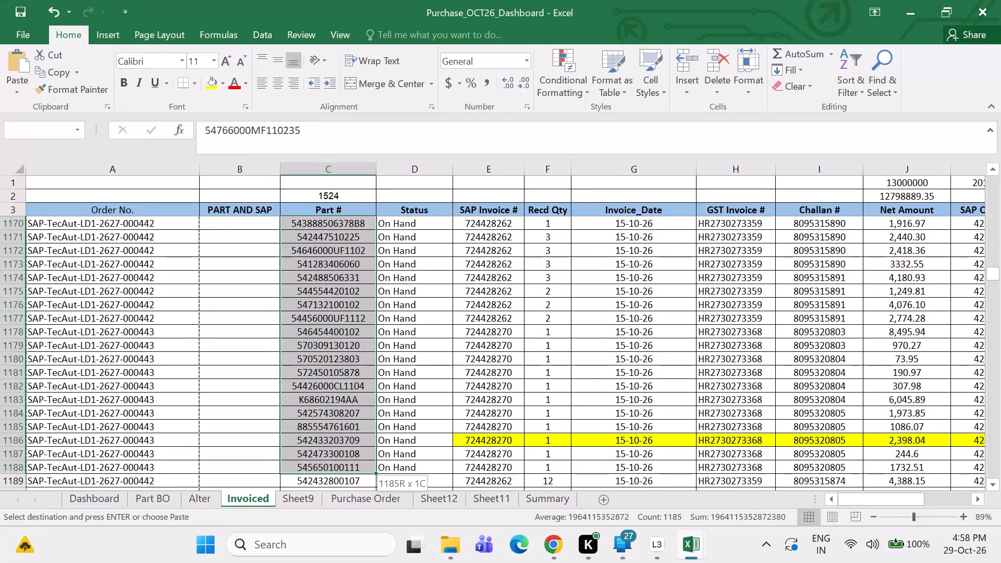
drag(299, 562, 300, 562)
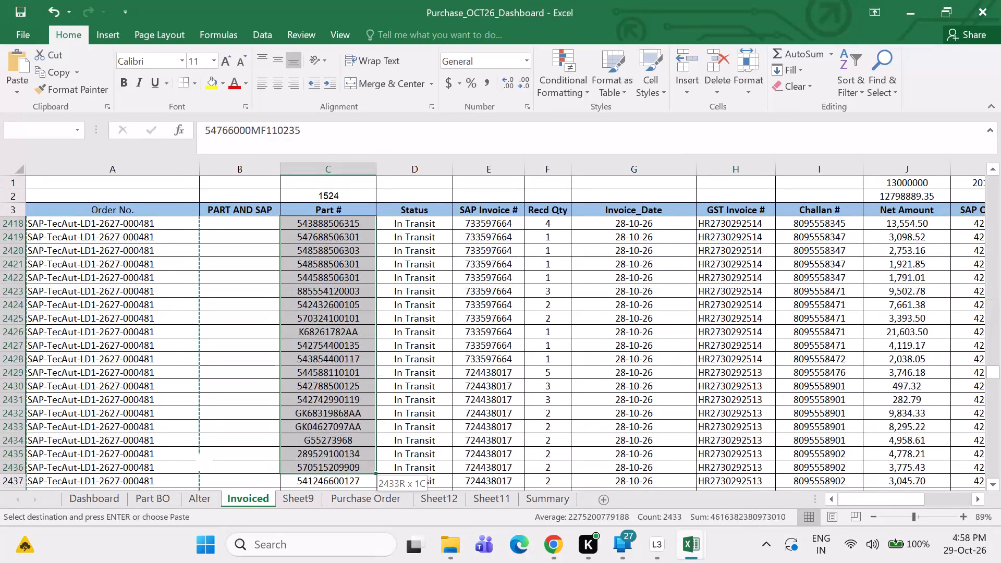
drag(300, 562, 335, 320)
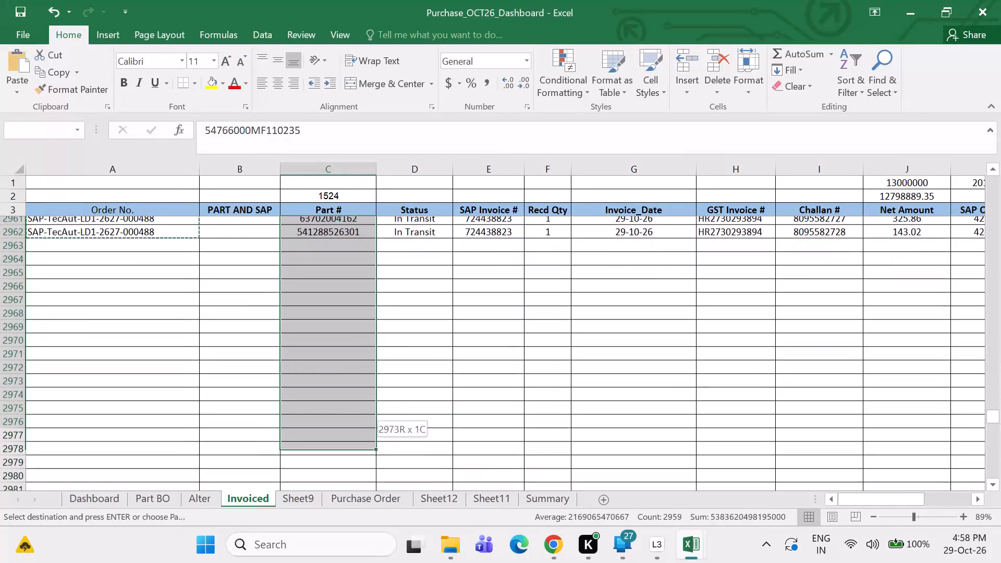
drag(335, 320, 357, 223)
key(ctrl+c)
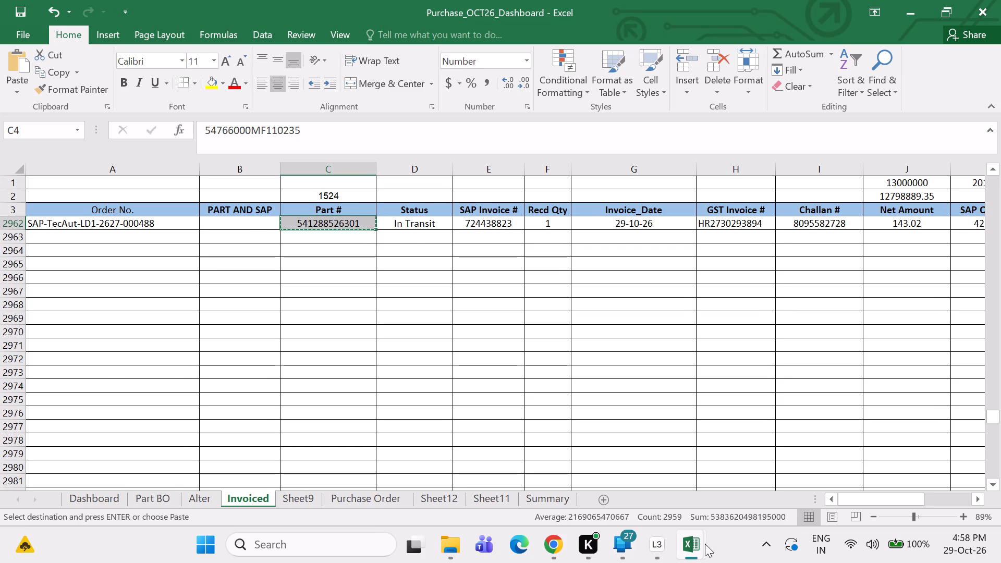
click(701, 468)
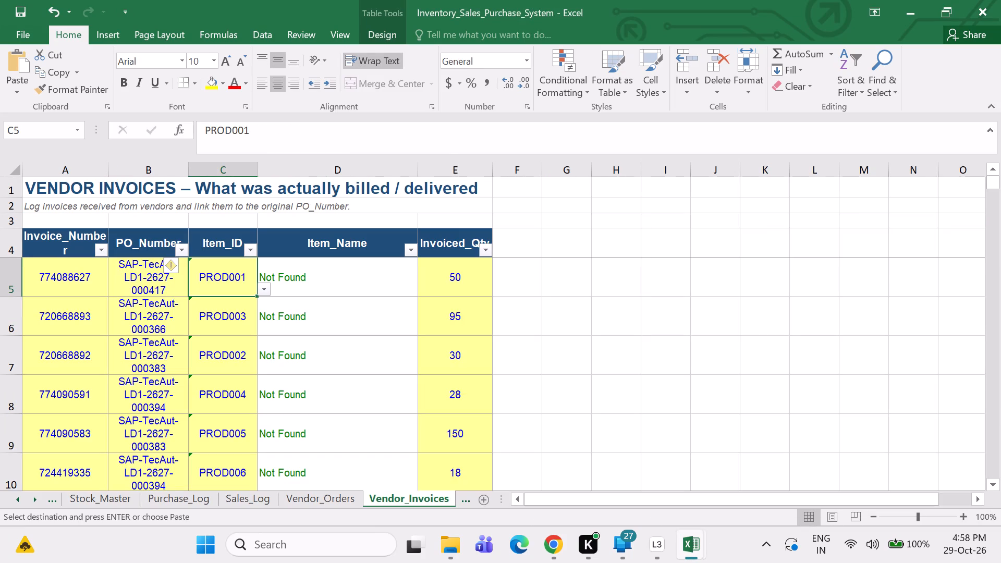
key(ctrl+alt+v)
key(v)
key(Return)
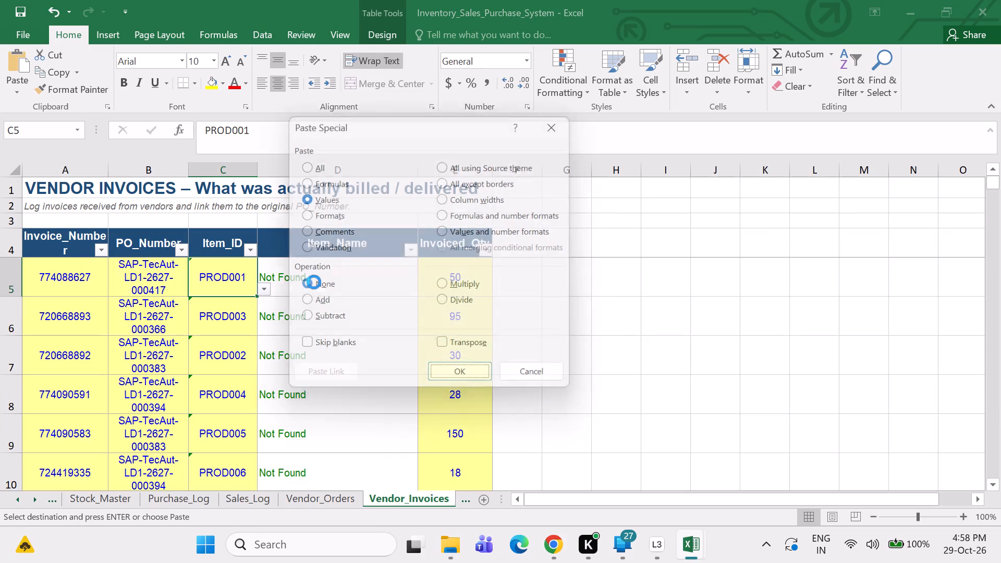
Auto-fit the Item_ID column on Vendor_Invoices and format its entries as Number with no decimal places.
double_click(261, 169)
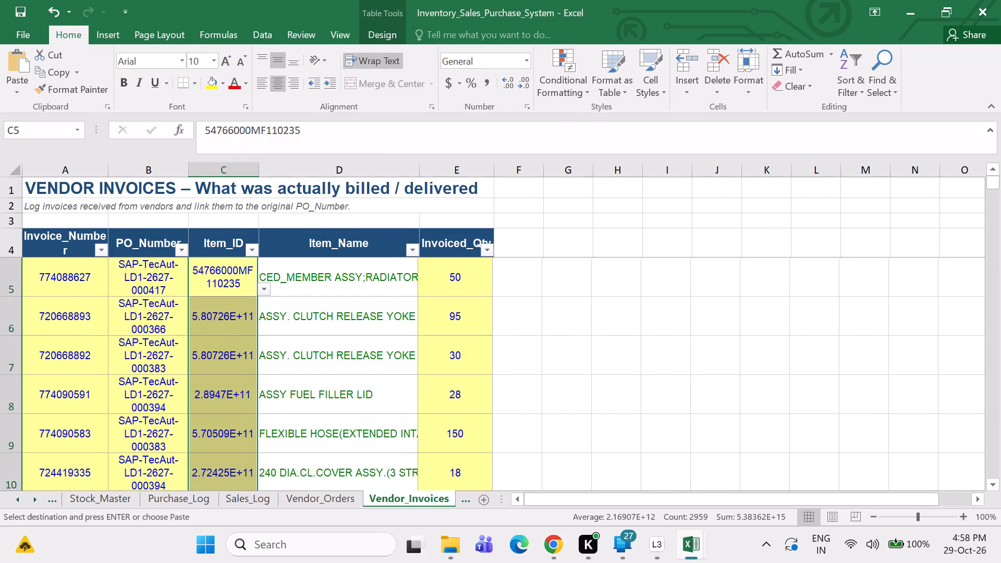
click(529, 61)
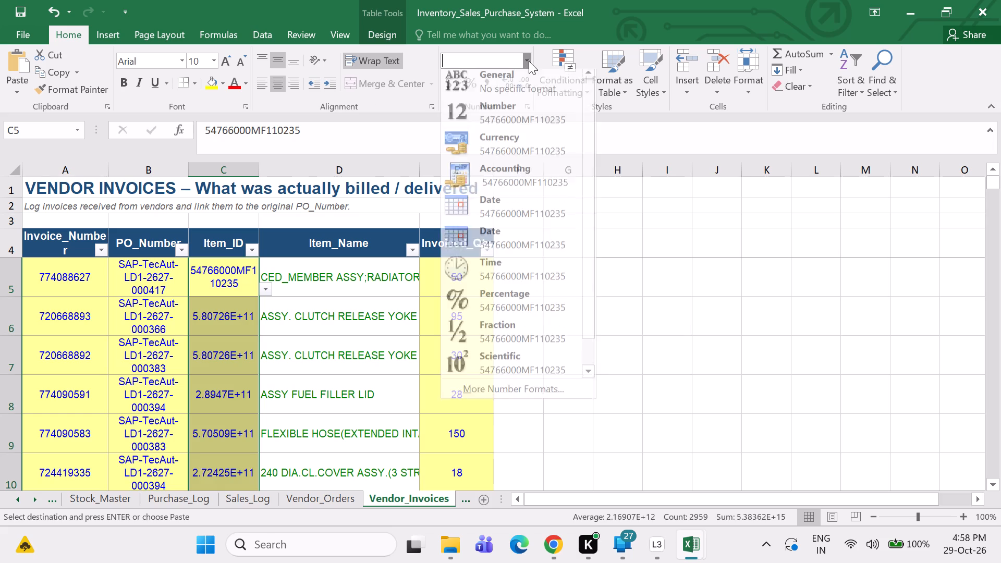
click(505, 123)
double_click(521, 80)
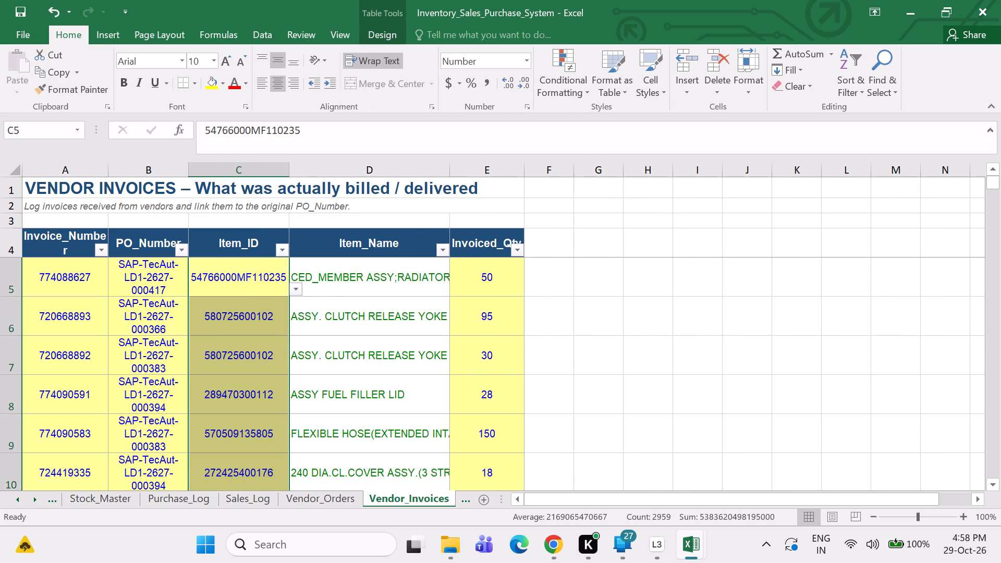
Transfer the Recd Qty entries F4:F2962 from Purchase_OCT26_Dashboard's Invoiced sheet as values into Invoiced_Qty from E5 on Vendor_Invoices.
click(477, 287)
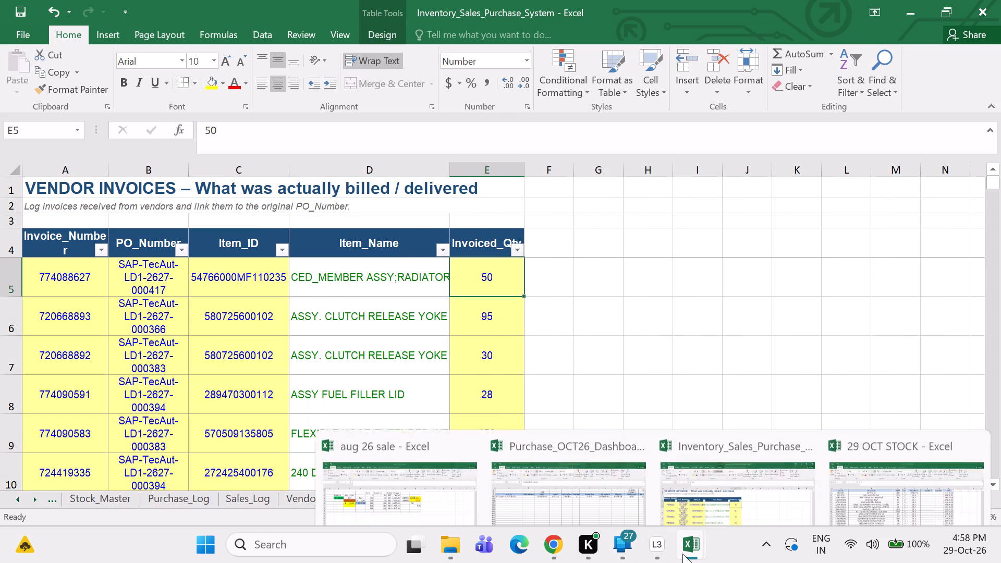
click(568, 460)
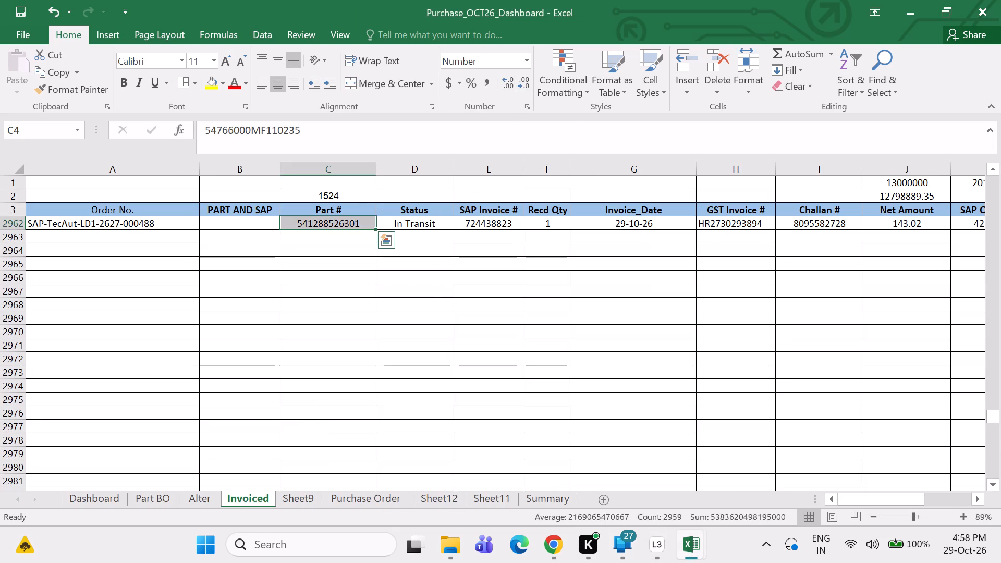
drag(536, 228, 530, 0)
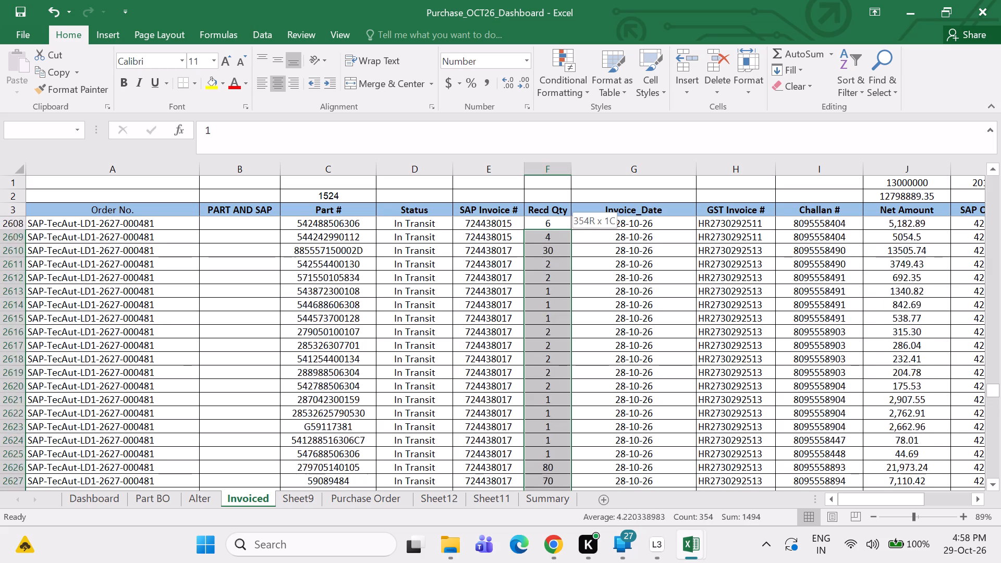
drag(530, 0, 532, 0)
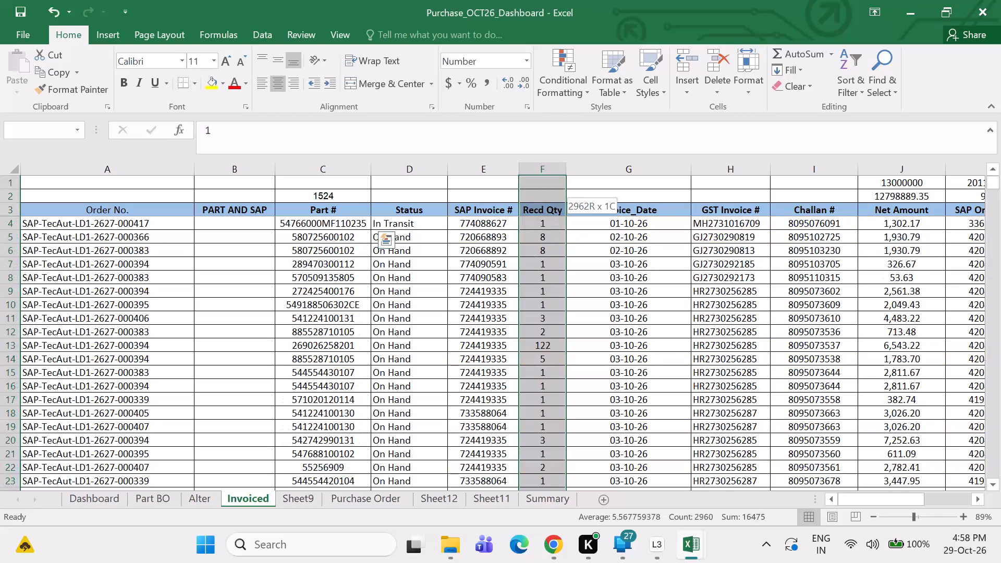
drag(532, 0, 530, 217)
key(ctrl+c)
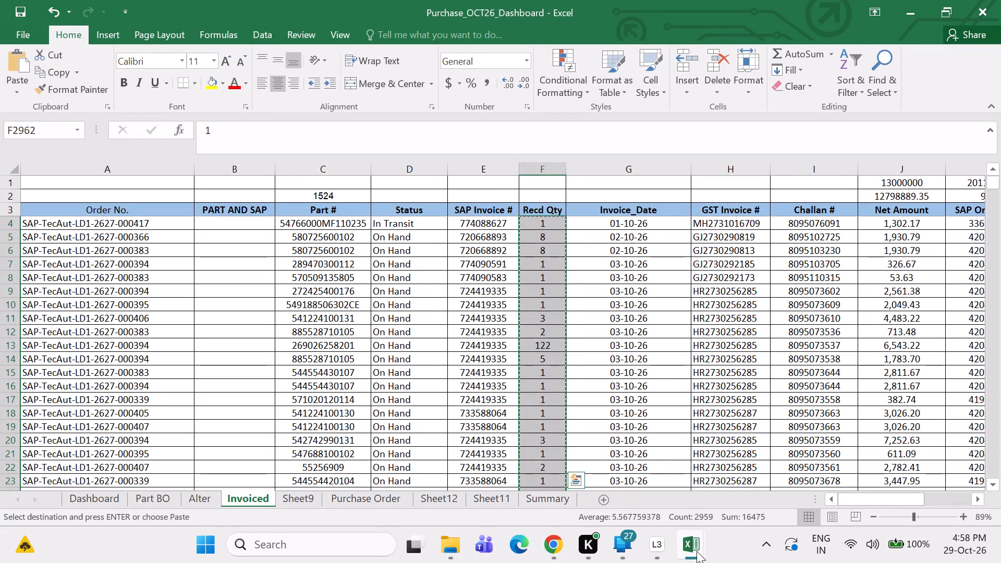
click(693, 468)
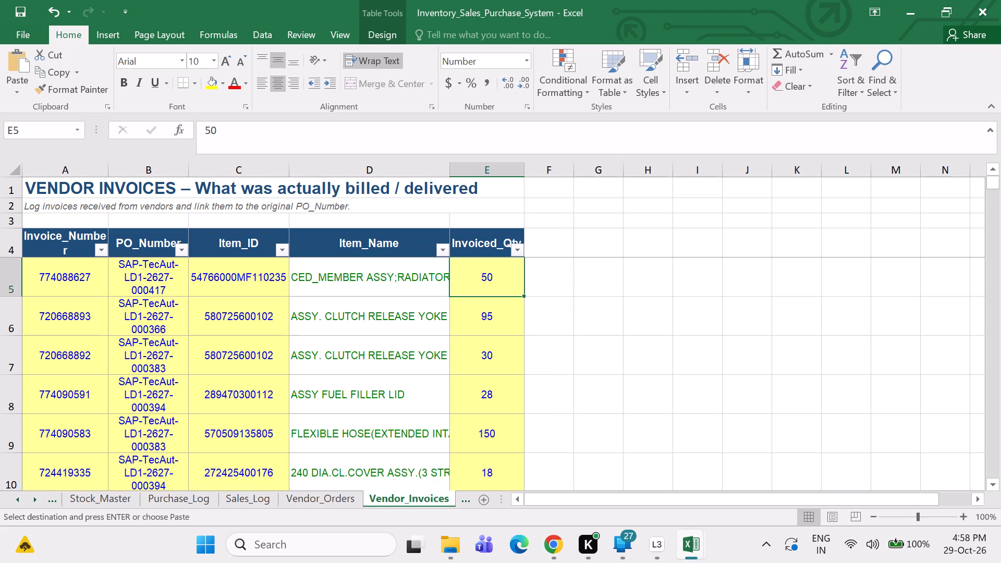
key(ctrl+alt+v)
key(v)
key(Return)
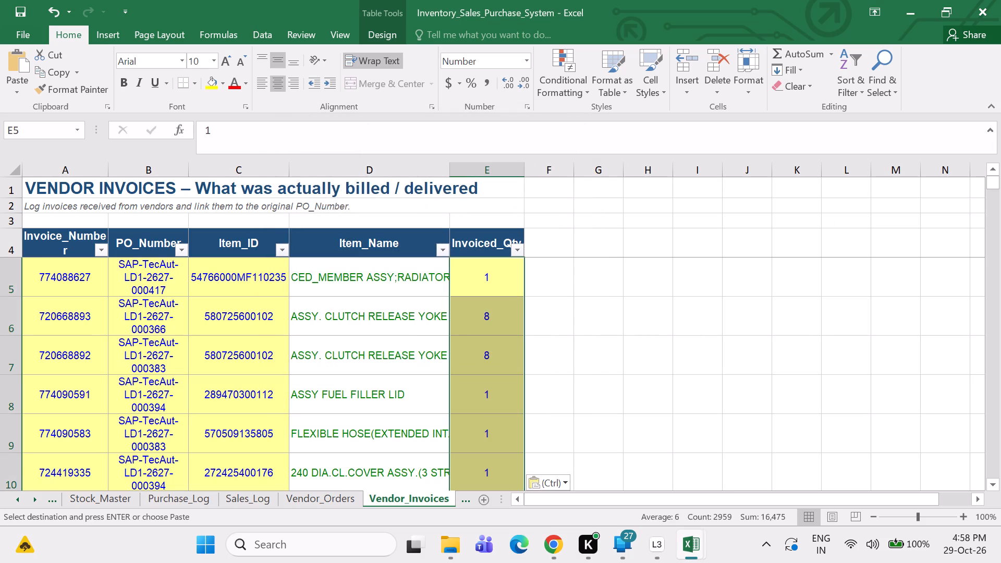
click(656, 325)
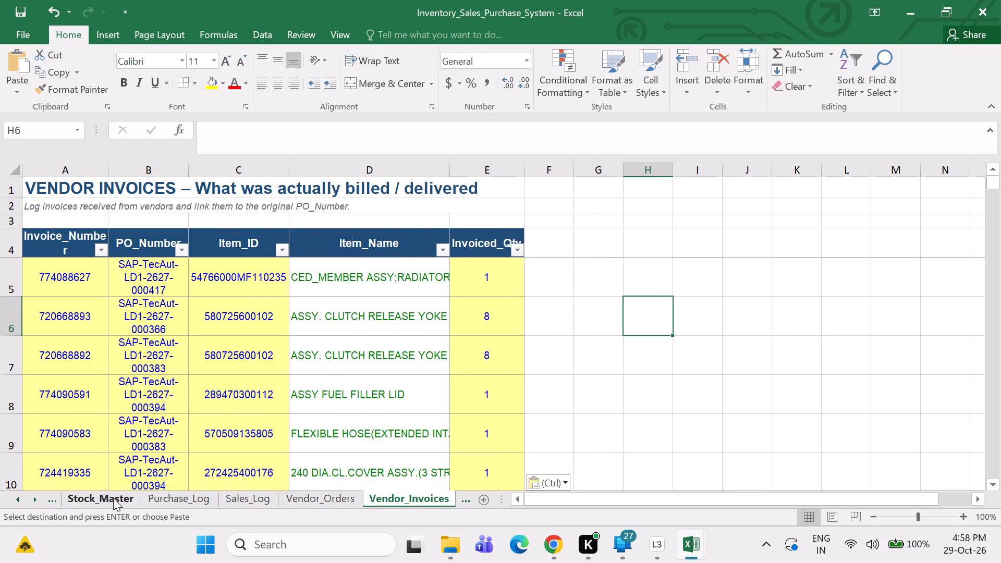
Fill the Total_Purchased formula on Stock_Master from D5 down to the last item row.
click(113, 498)
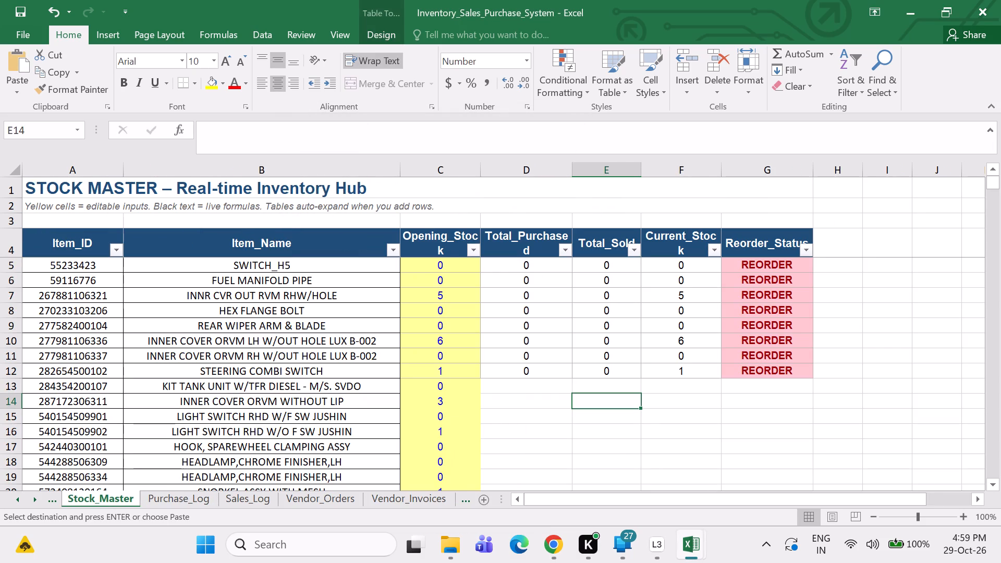
click(530, 267)
double_click(572, 271)
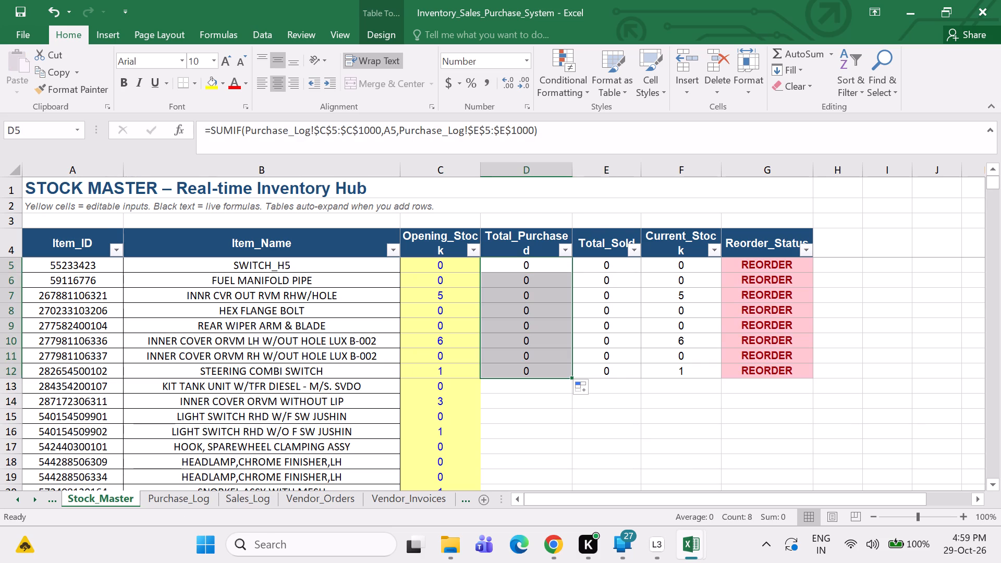
double_click(575, 378)
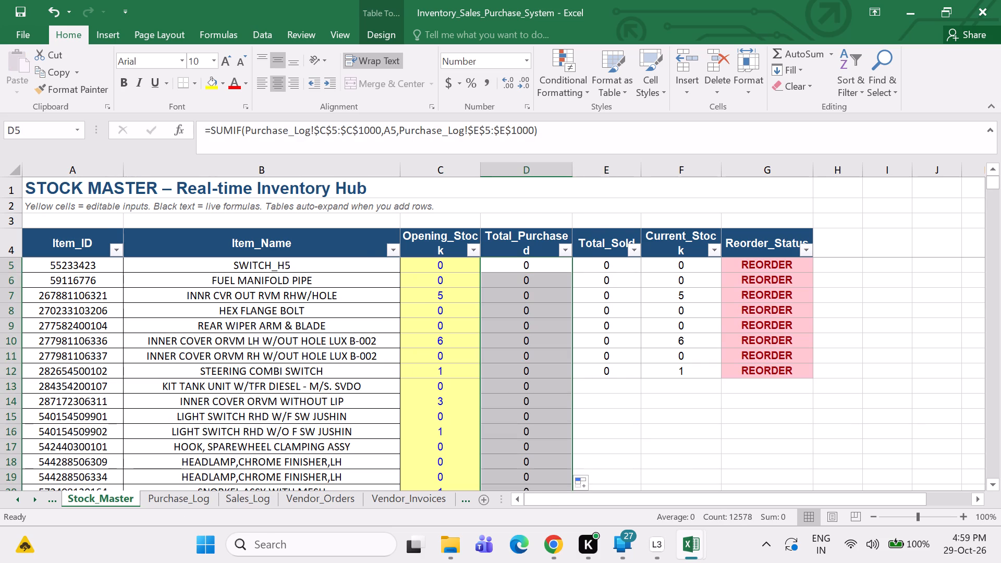
Examine the Total_Purchased column on Stock_Master, followed by the entries on the Vendor_Invoices, Sales_Log and Purchase_Log sheets.
click(567, 248)
click(630, 371)
scroll(588, 406, down, 3)
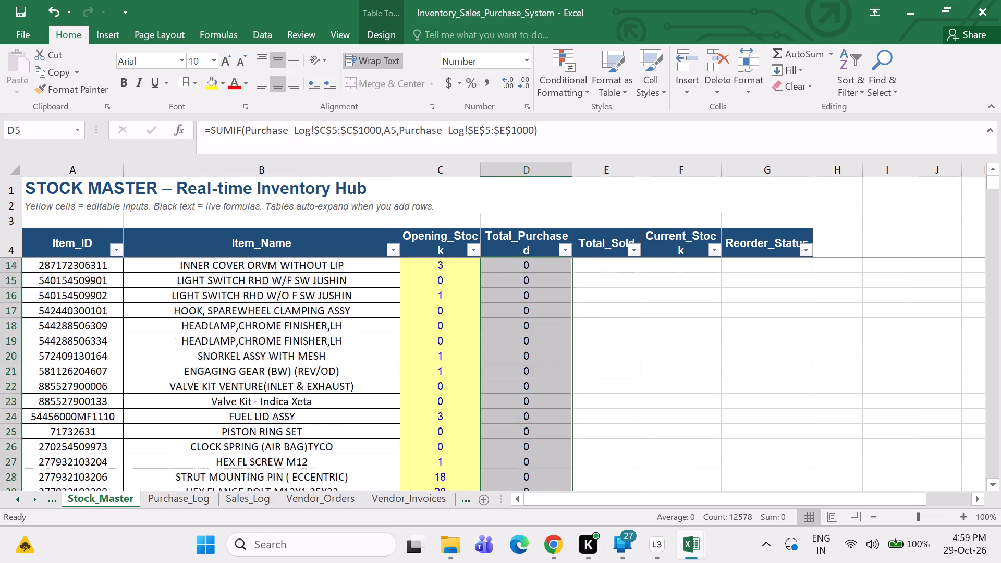
scroll(587, 408, down, 19)
scroll(584, 413, down, 4)
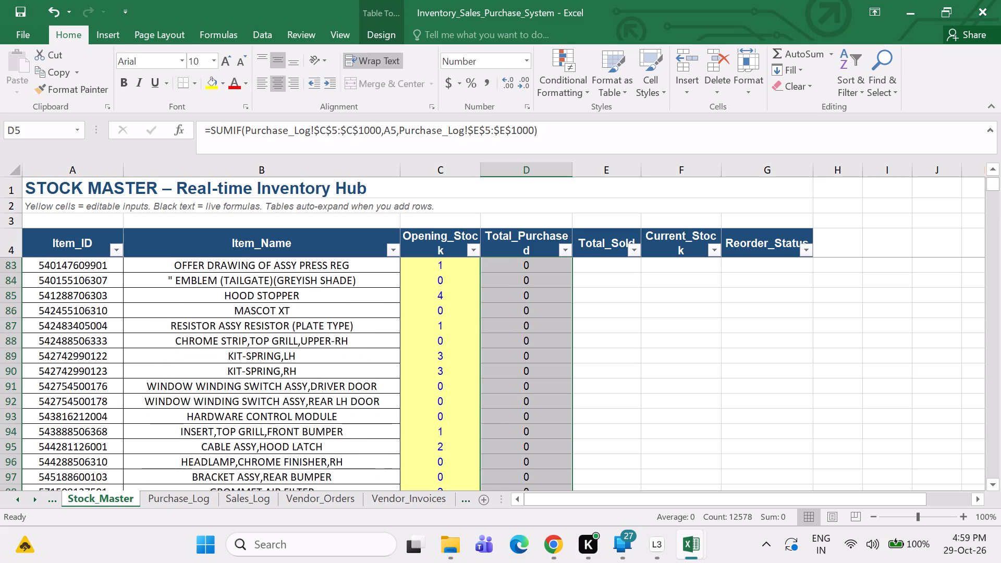
click(403, 498)
click(641, 365)
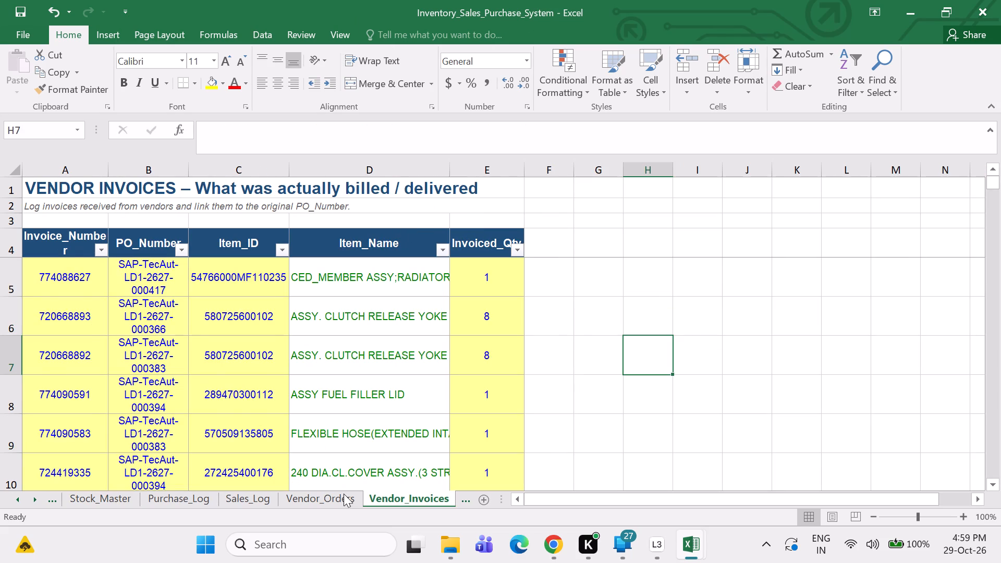
click(252, 499)
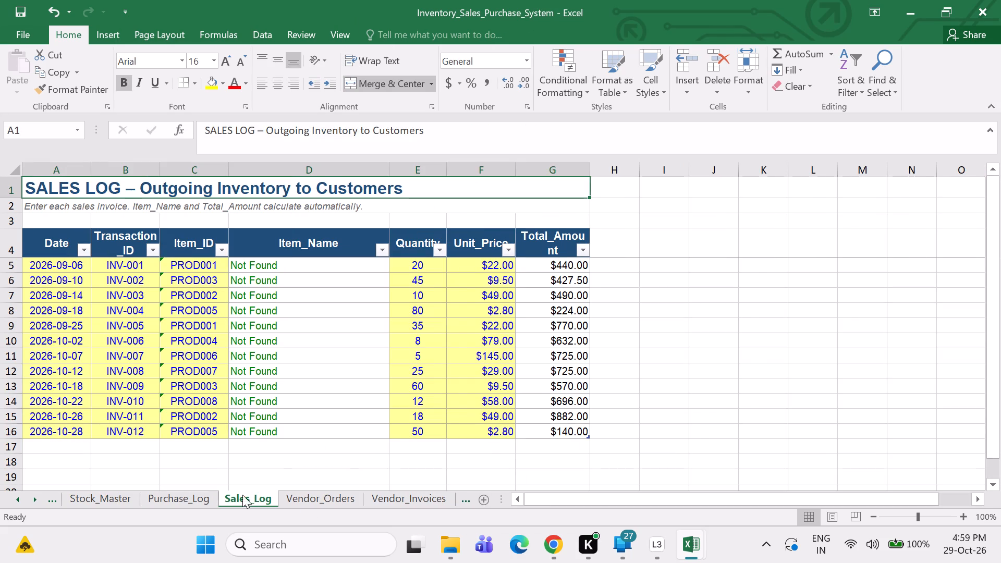
click(180, 504)
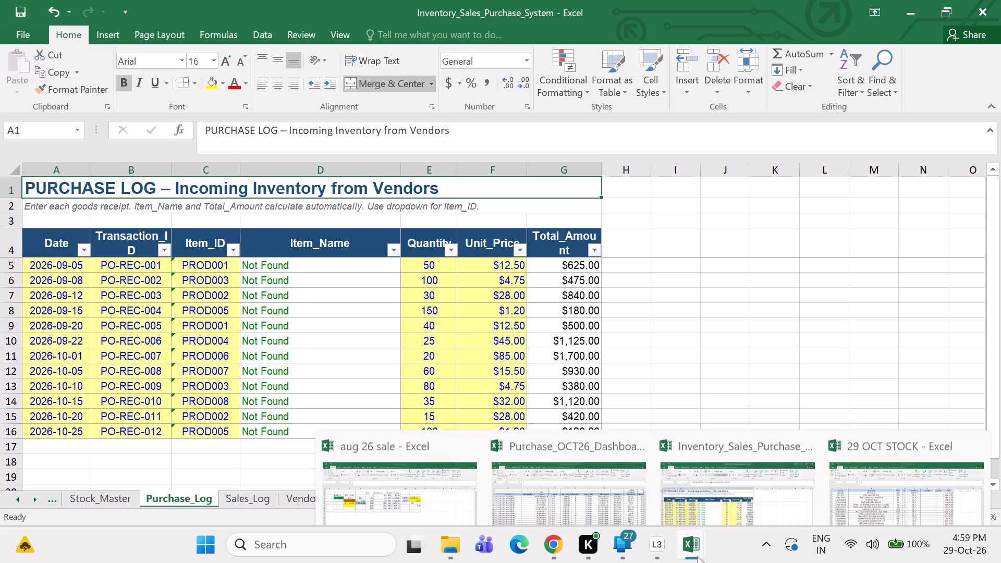
Switch to Purchase_OCT26_Dashboard and add filters to header row 3 of the Part BO sheet.
click(628, 469)
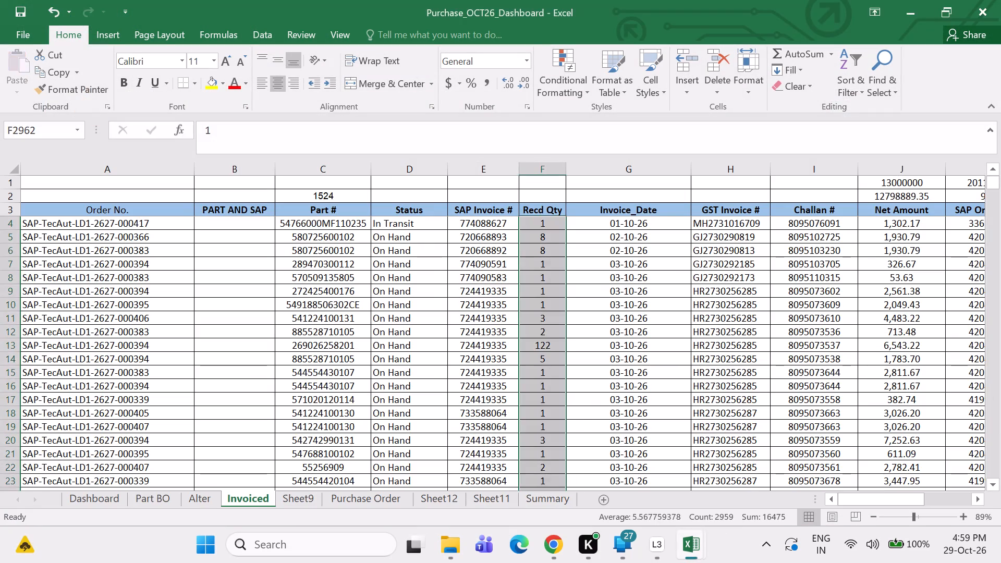
click(157, 498)
drag(889, 502, 784, 491)
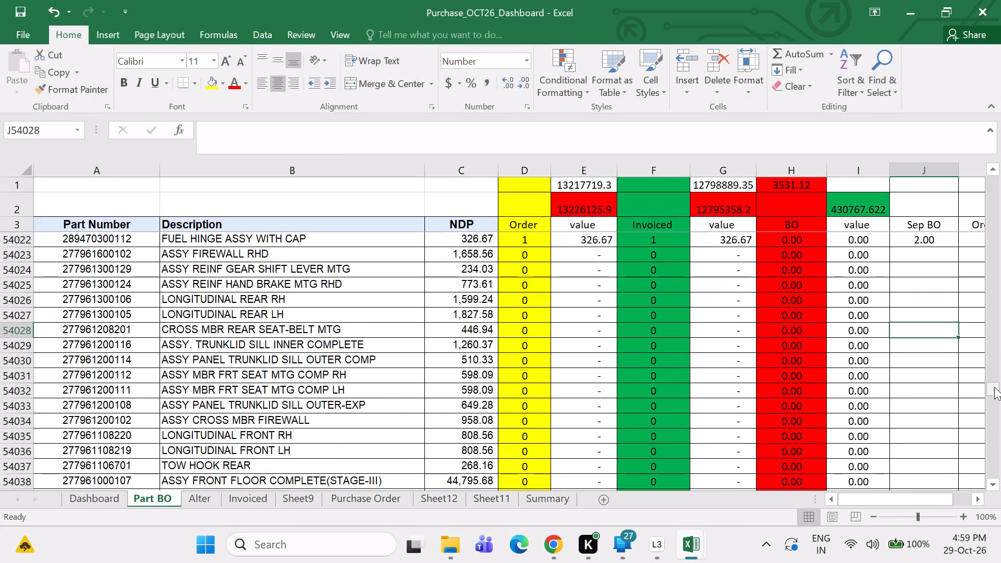
drag(993, 381, 990, 43)
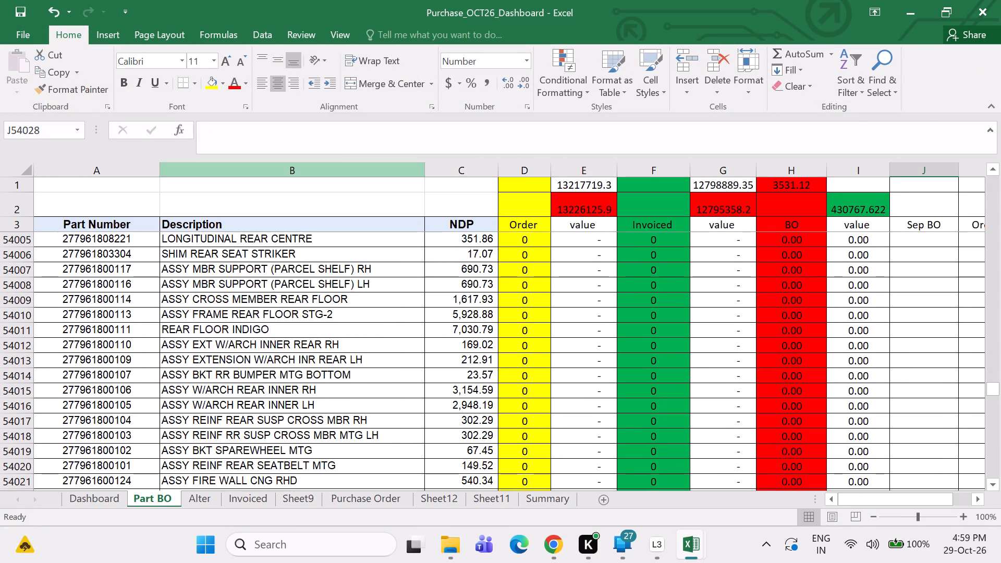
click(25, 224)
click(838, 69)
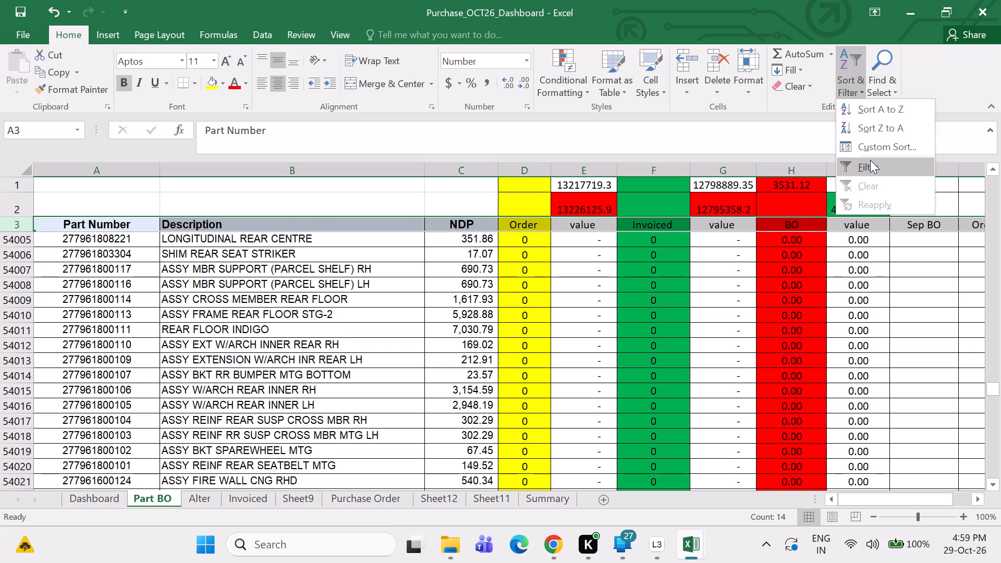
click(870, 161)
Select the Part Number entries in column A of the Part BO sheet.
drag(869, 498, 681, 475)
scroll(151, 274, up, 6)
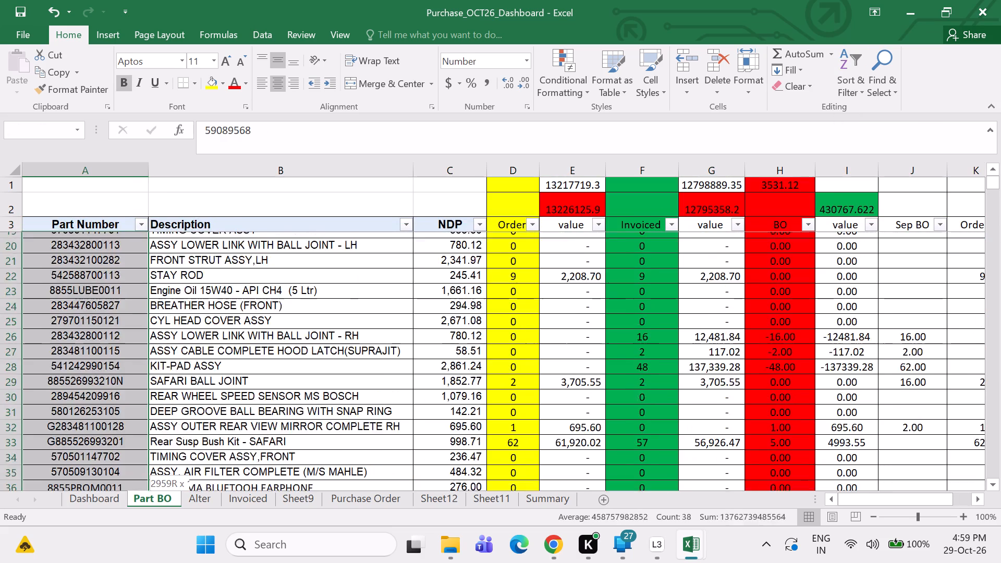
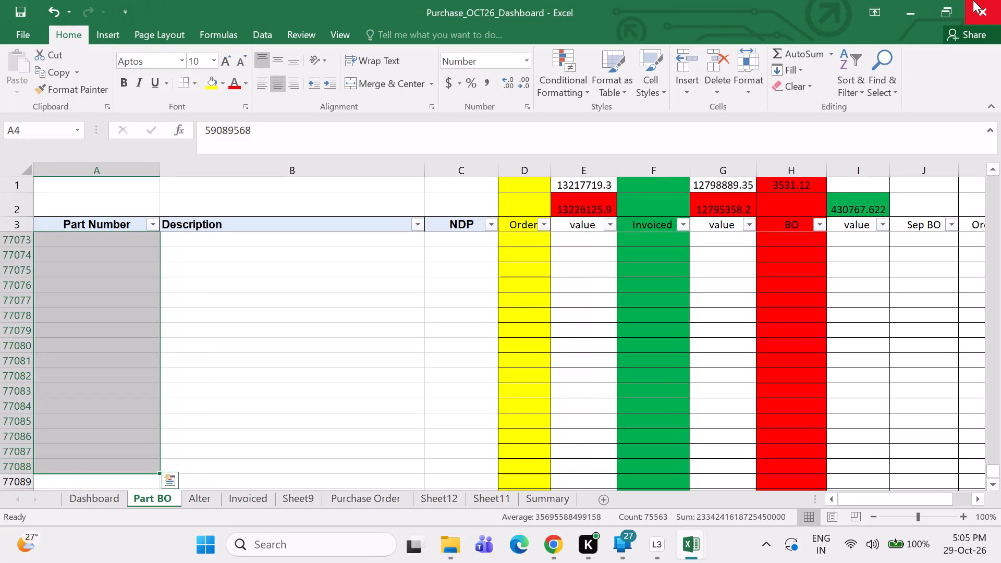
Copy the selected part numbers into Inventory_Sales_Purchase_System as values, starting at Item_ID cell C5 on the Purchase_Log sheet.
key(ctrl+c)
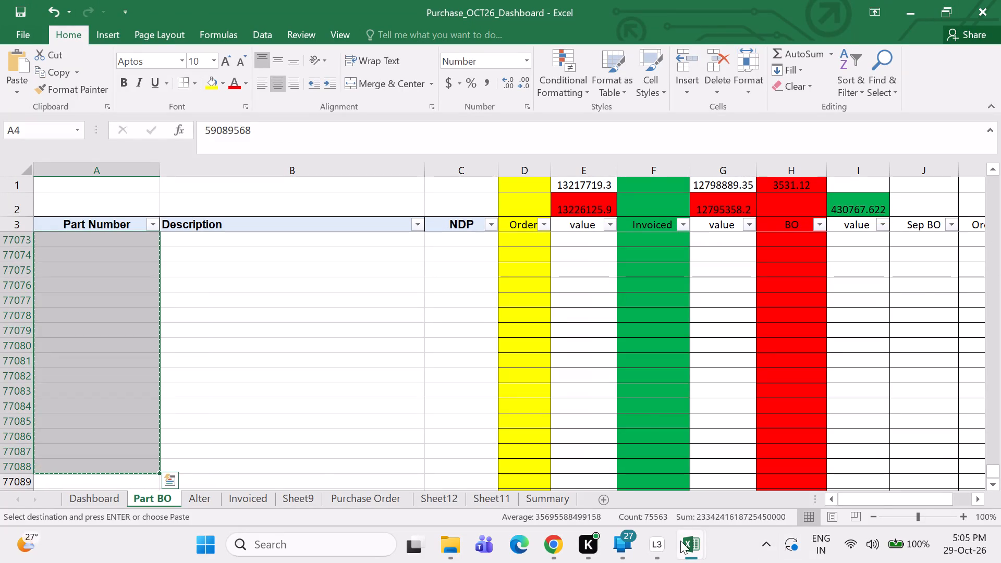
click(680, 541)
click(709, 473)
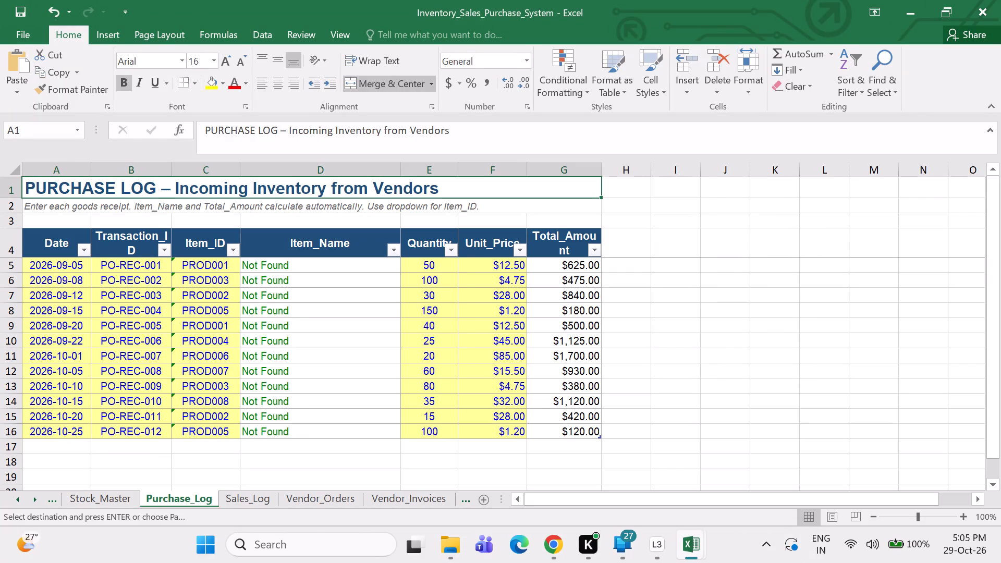
click(190, 270)
key(ctrl+alt+v)
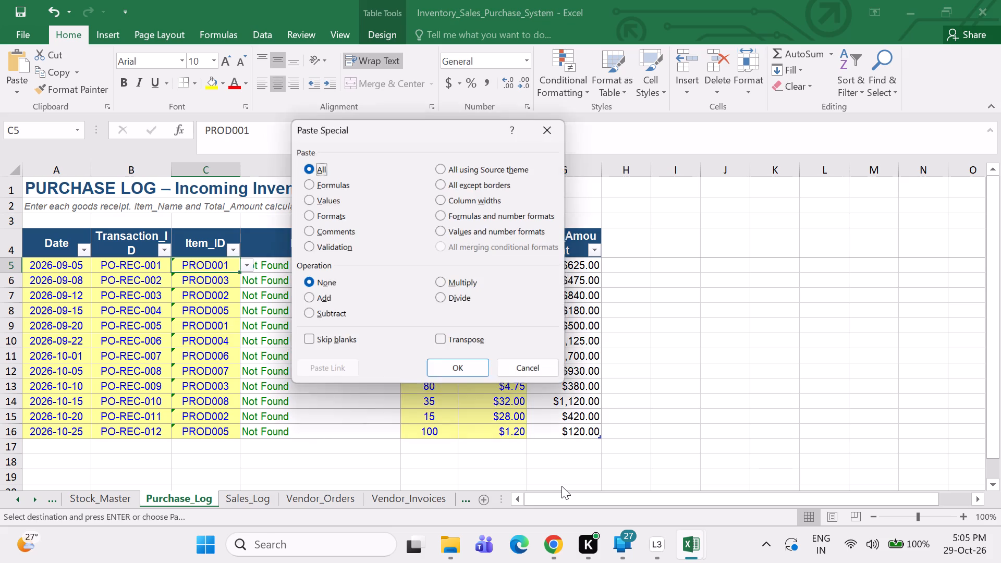
key(v)
key(Return)
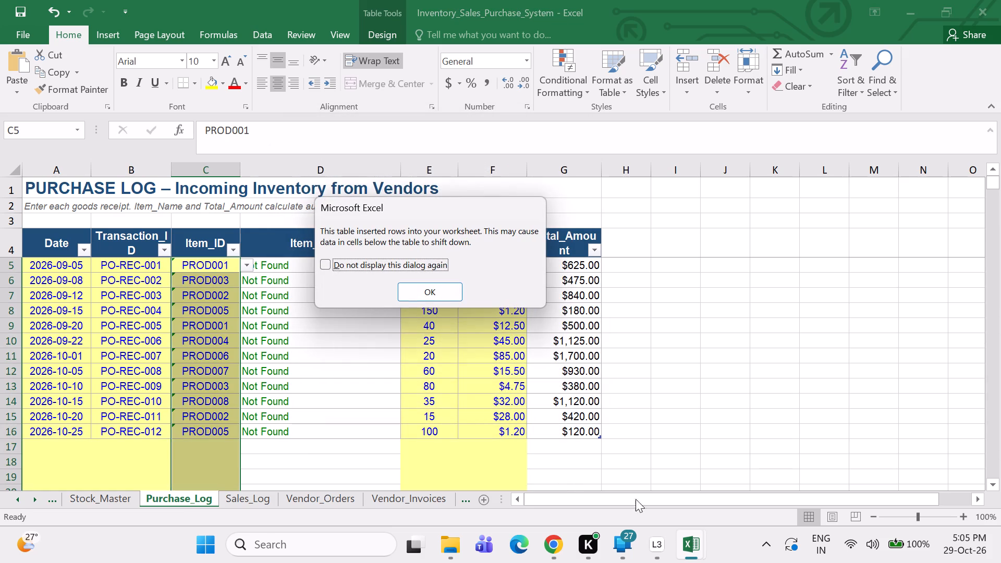
click(429, 290)
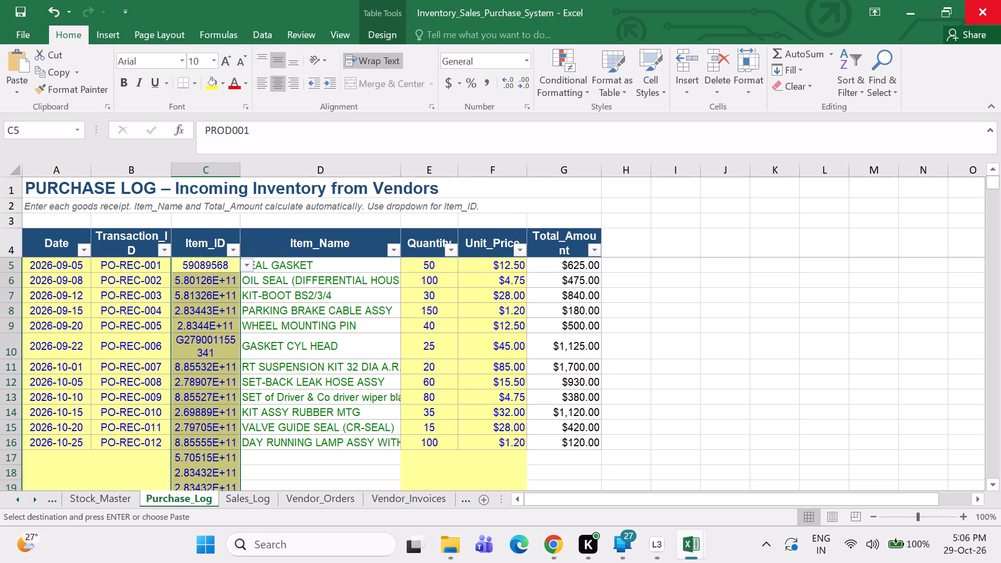
Widen the Item_ID column on the Purchase_Log sheet.
click(242, 165)
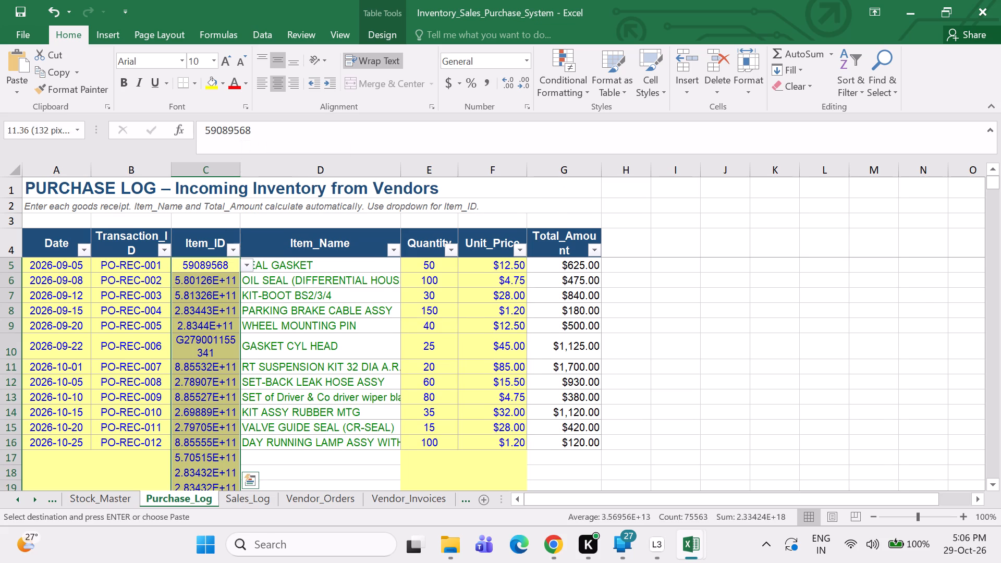
click(242, 165)
drag(242, 172, 275, 175)
Fill the Item_Name lookup formula on Purchase_Log from D16 down to the last Item_ID row.
click(330, 440)
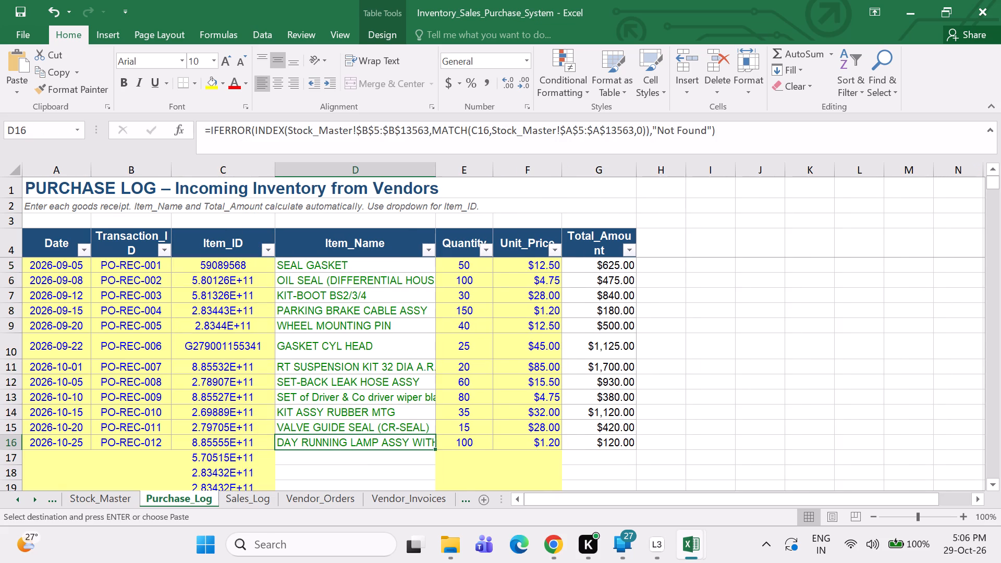
double_click(435, 450)
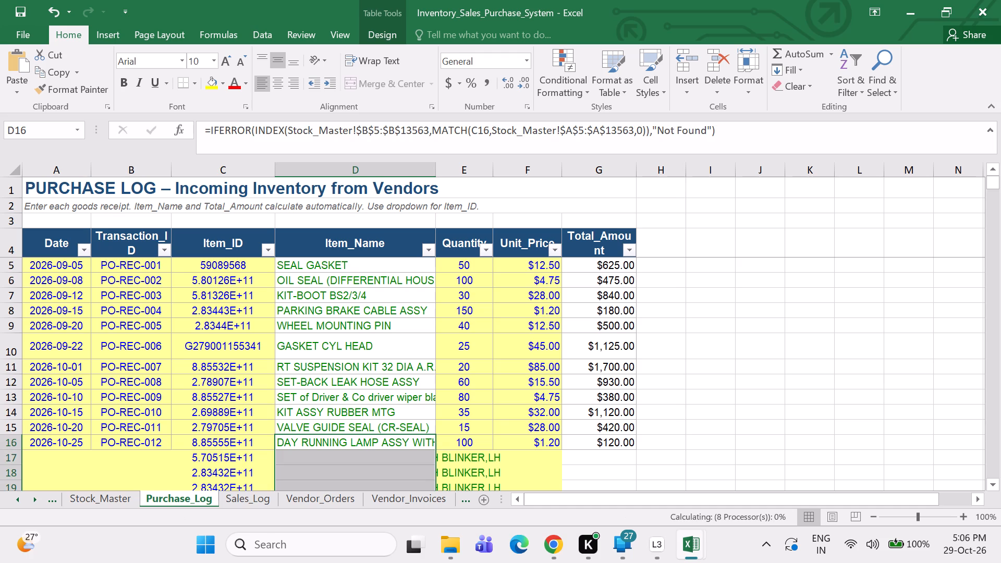
Autofit the width of the Item_Name column on Purchase_Log to its contents.
click(429, 173)
click(432, 172)
double_click(435, 173)
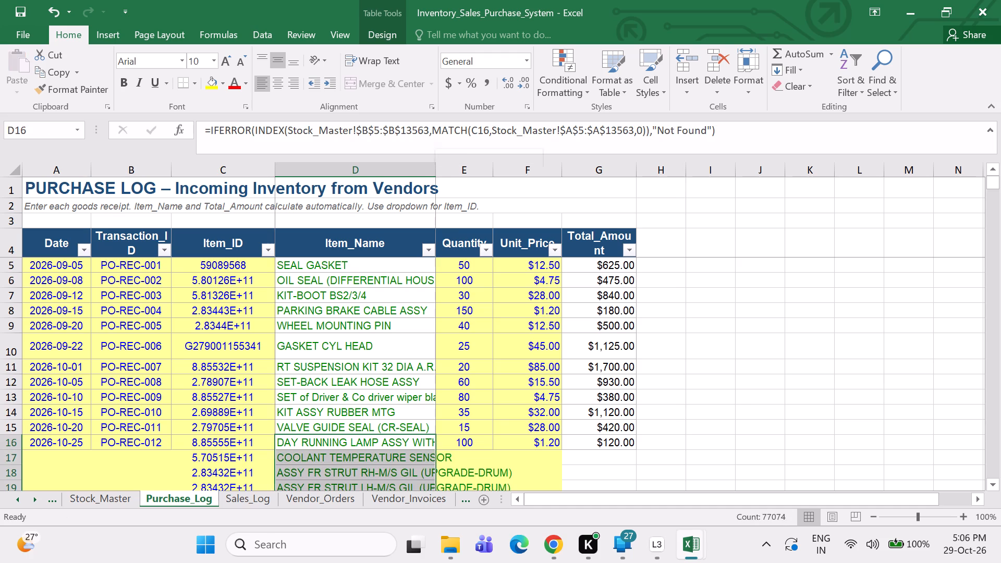
click(397, 359)
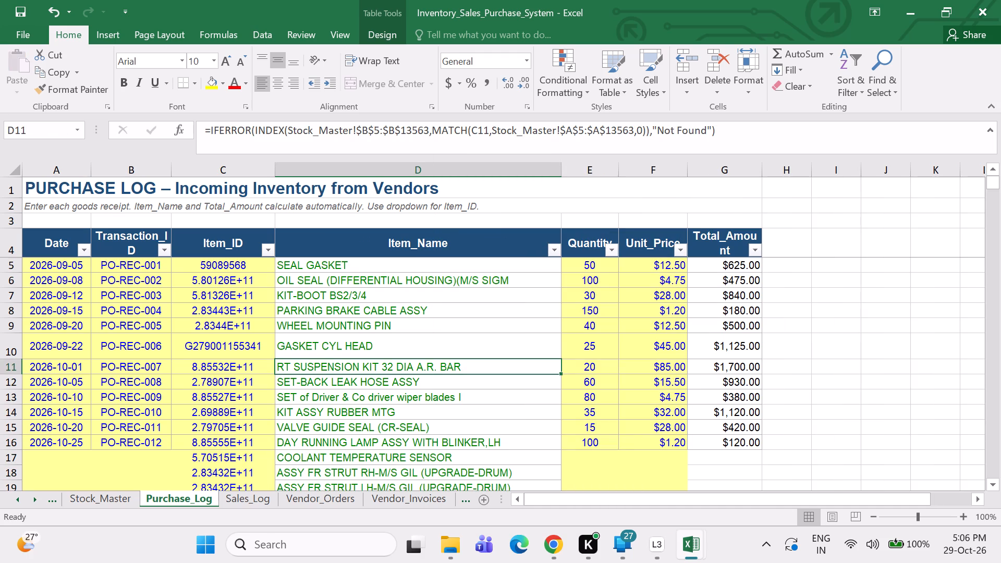
Start a SUMIF formula in the first Quantity cell, E5, of the Purchase_Log sheet.
click(581, 268)
click(589, 291)
click(588, 262)
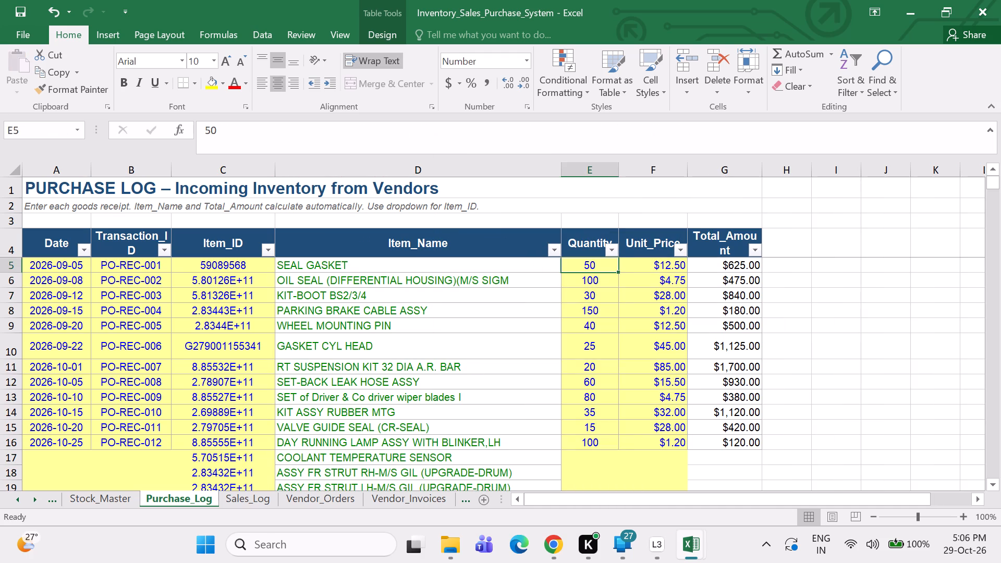
click(651, 272)
click(709, 265)
click(639, 257)
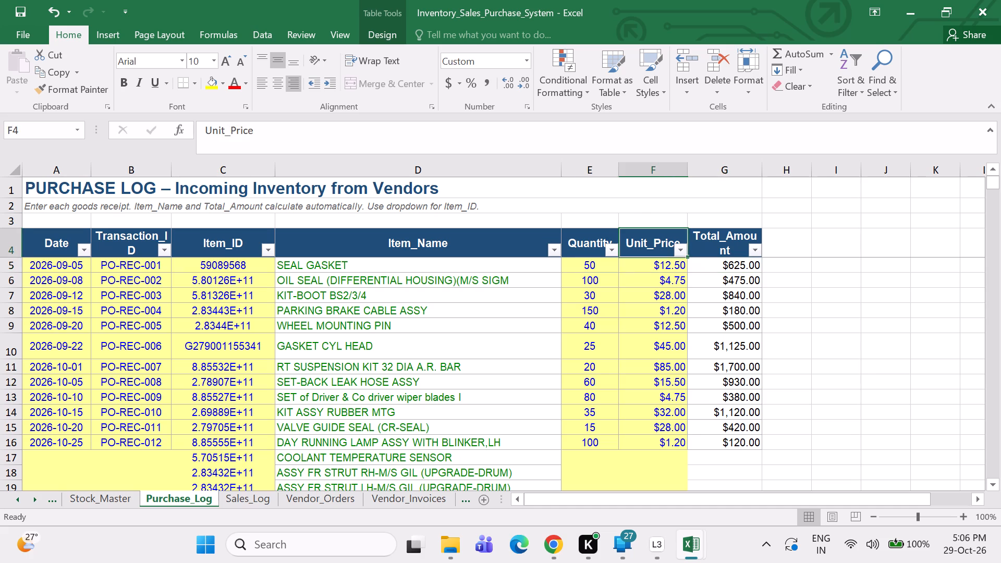
click(584, 257)
click(586, 262)
key(equal)
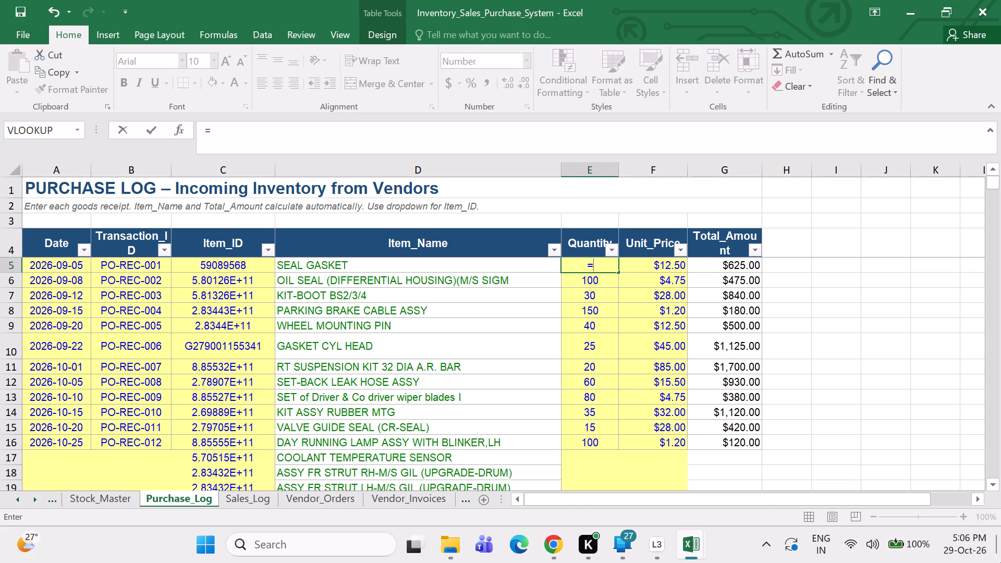
text(Sum)
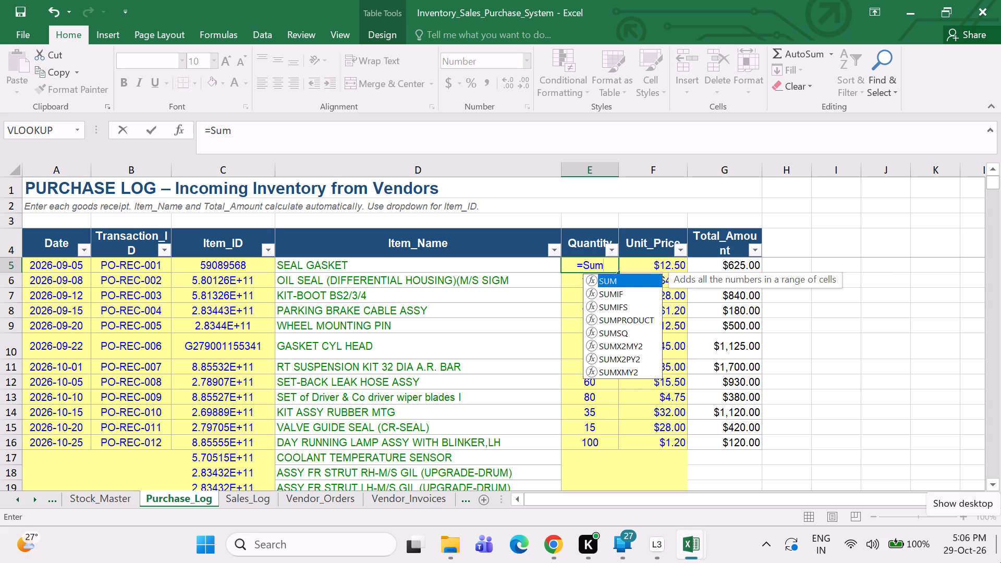
text(if)
key(shift+parenleft)
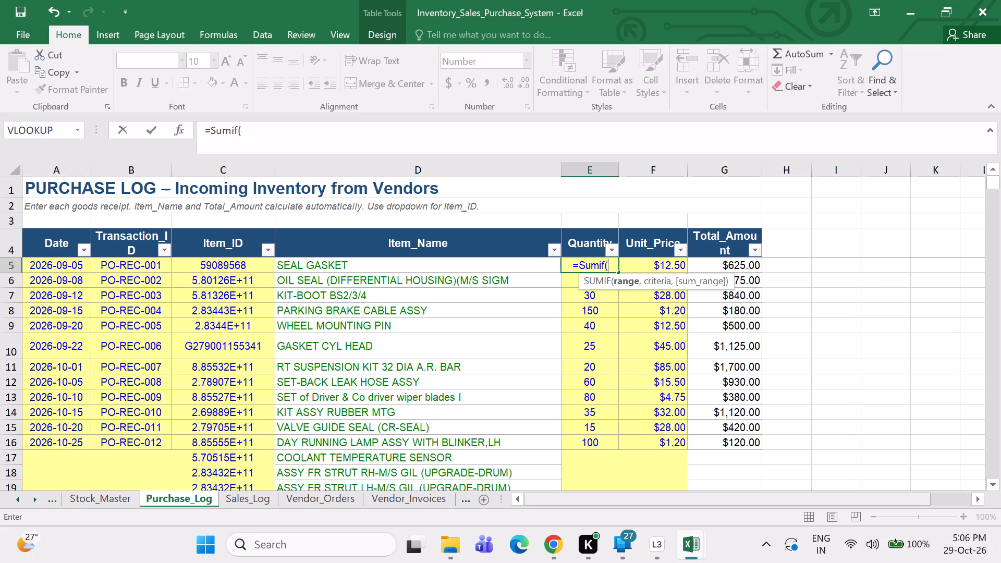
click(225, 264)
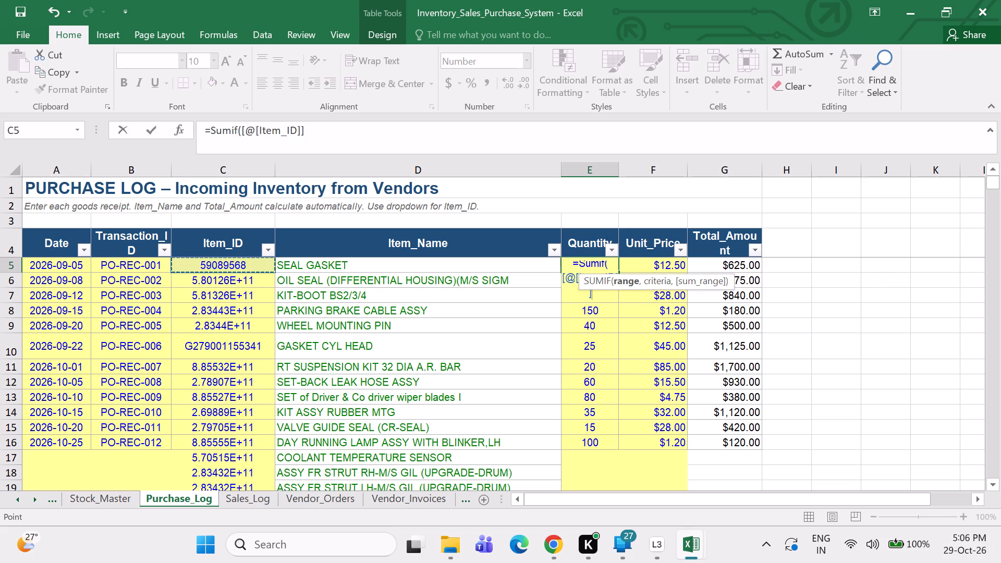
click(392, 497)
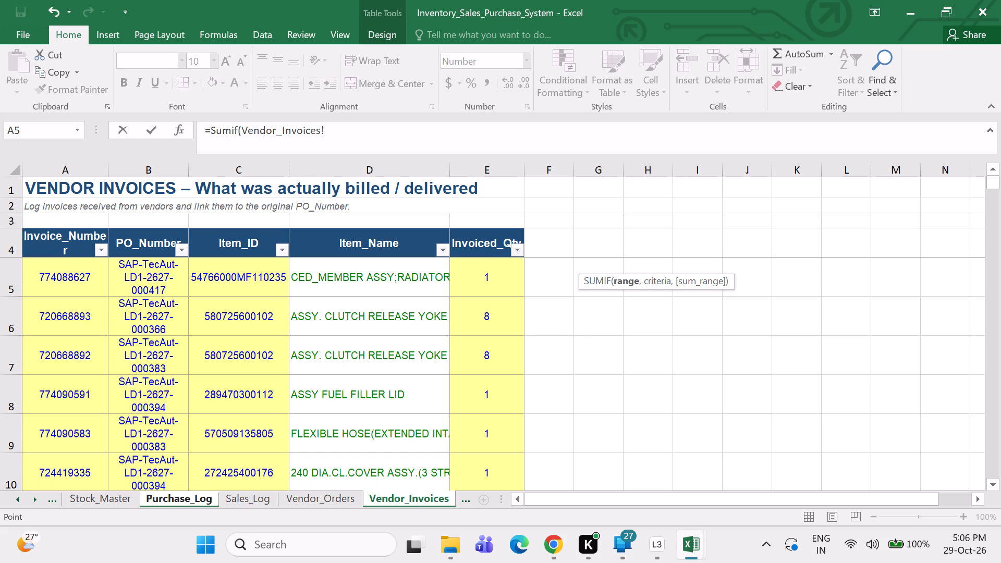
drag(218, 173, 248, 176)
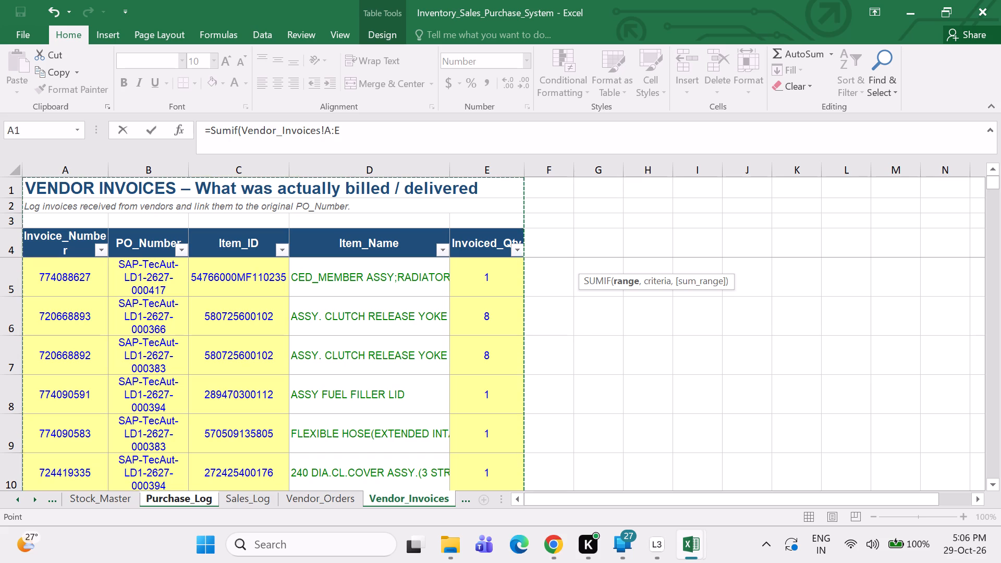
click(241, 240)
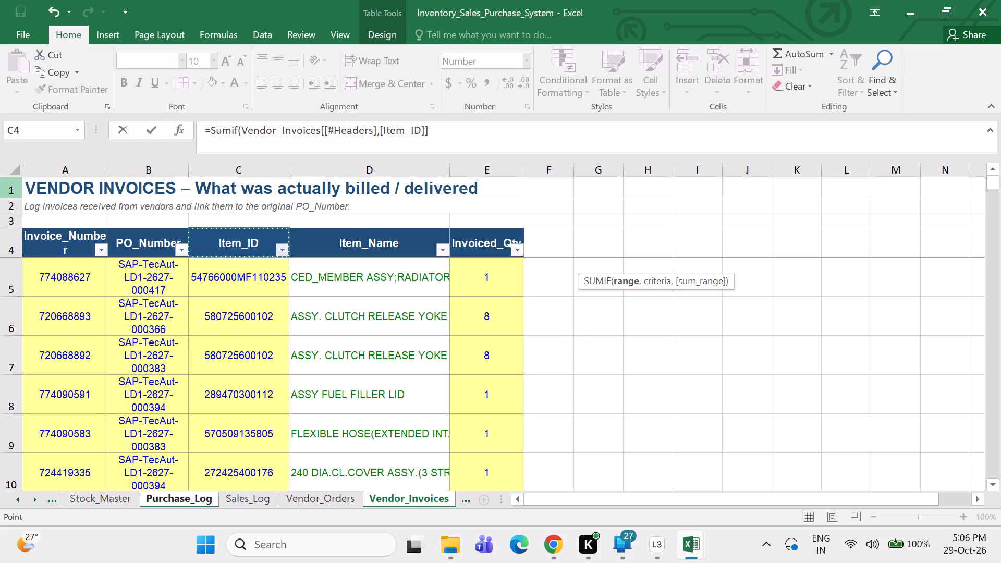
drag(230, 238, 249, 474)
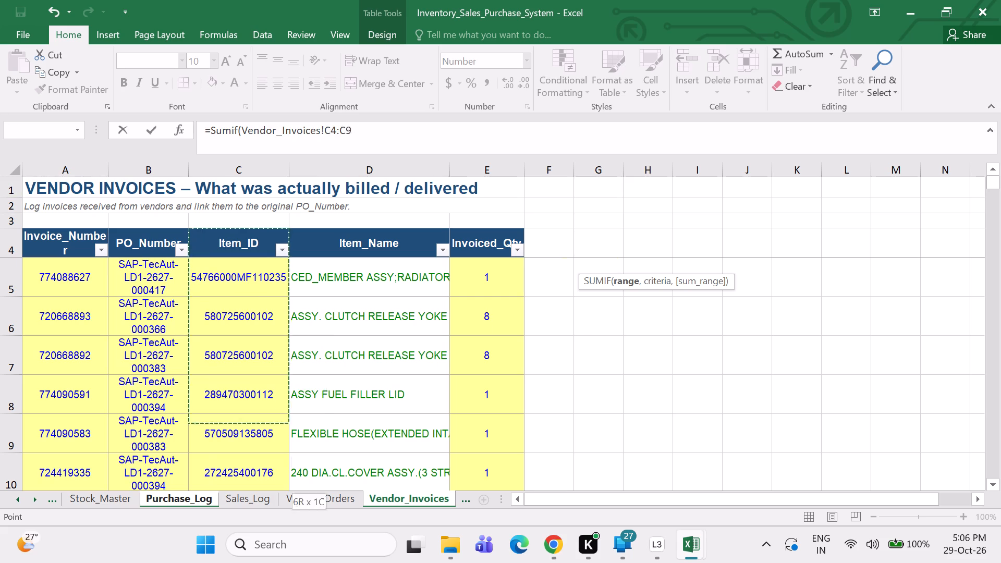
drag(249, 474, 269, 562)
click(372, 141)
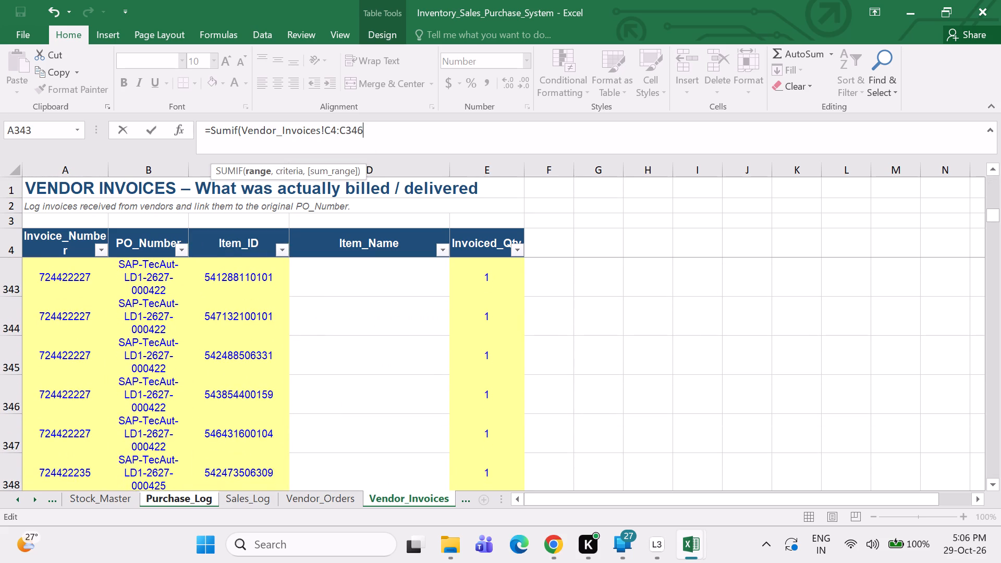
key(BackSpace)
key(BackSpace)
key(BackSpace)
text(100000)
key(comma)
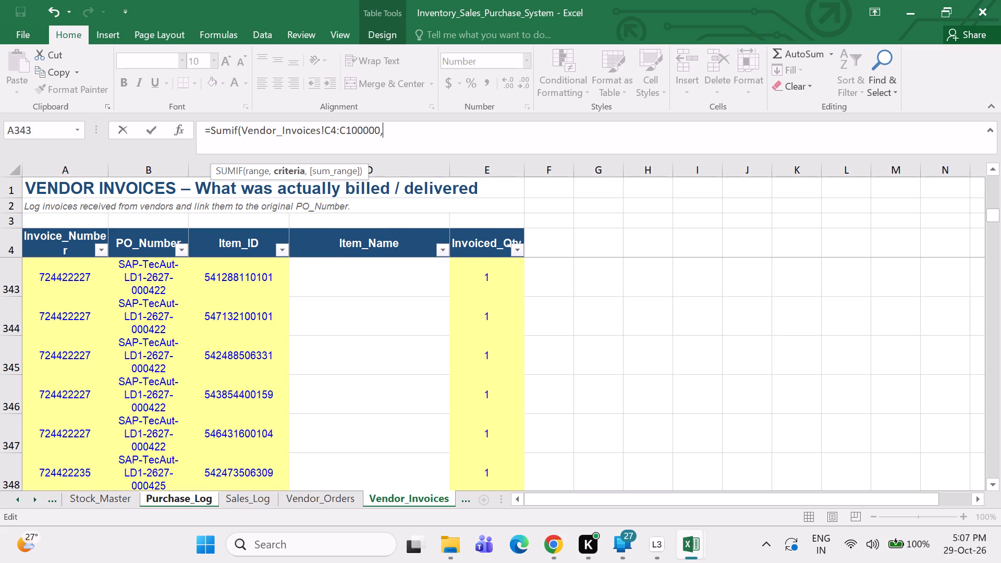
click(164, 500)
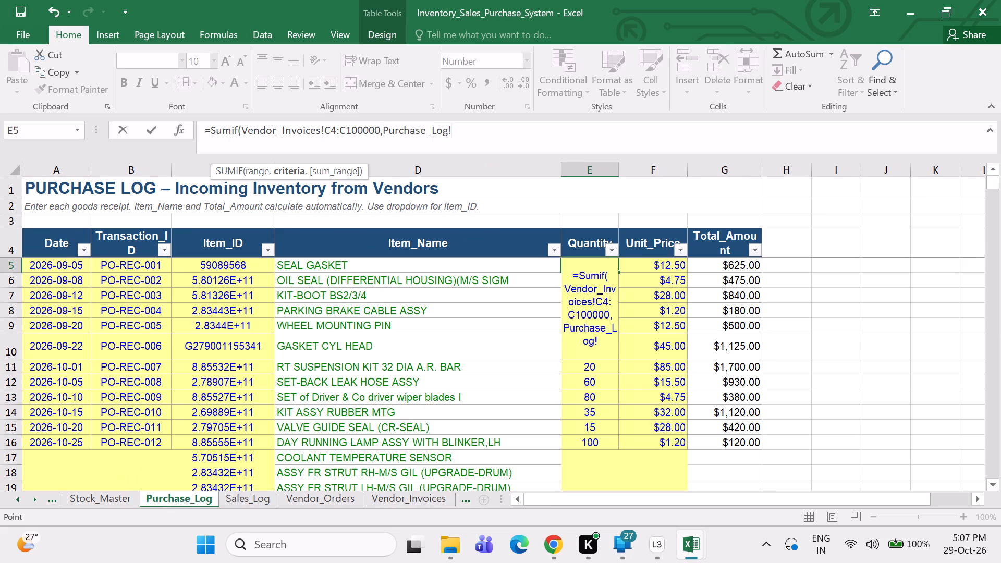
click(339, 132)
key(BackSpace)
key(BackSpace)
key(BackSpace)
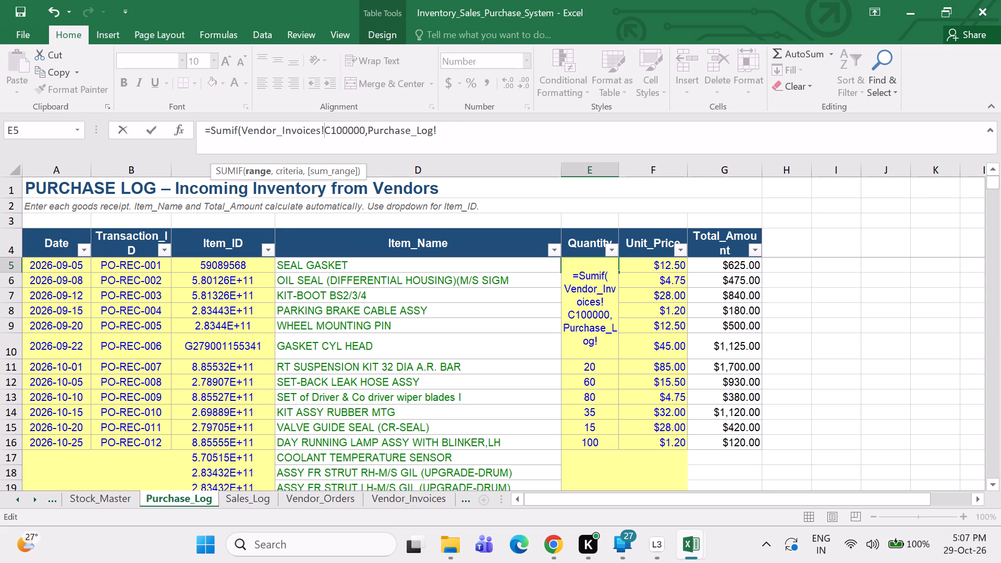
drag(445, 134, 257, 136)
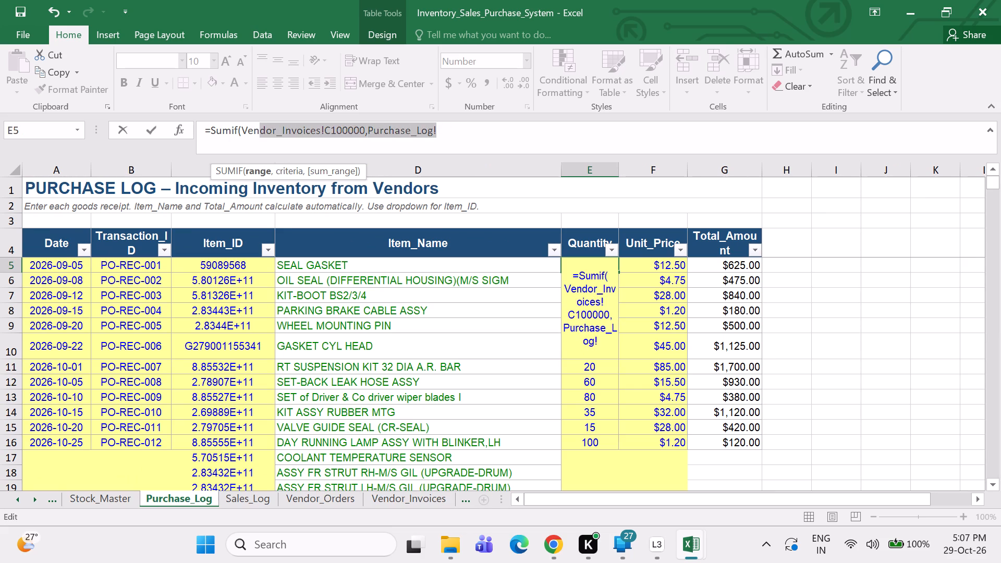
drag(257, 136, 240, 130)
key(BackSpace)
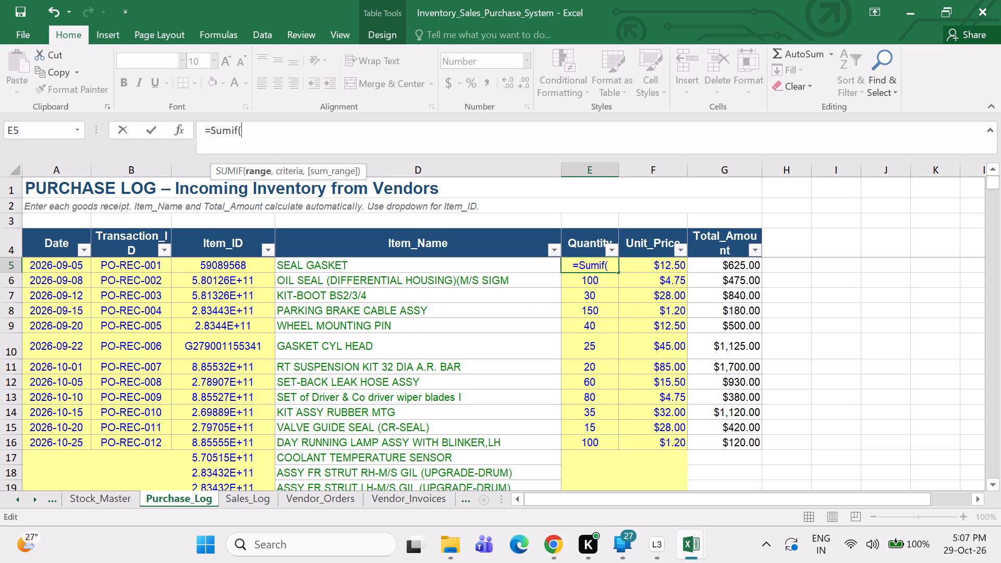
Set the SUMIF range to Vendor_Invoices C4:C1000000 and its criteria to the row's Item_ID in Purchase_Log cell C5.
click(383, 500)
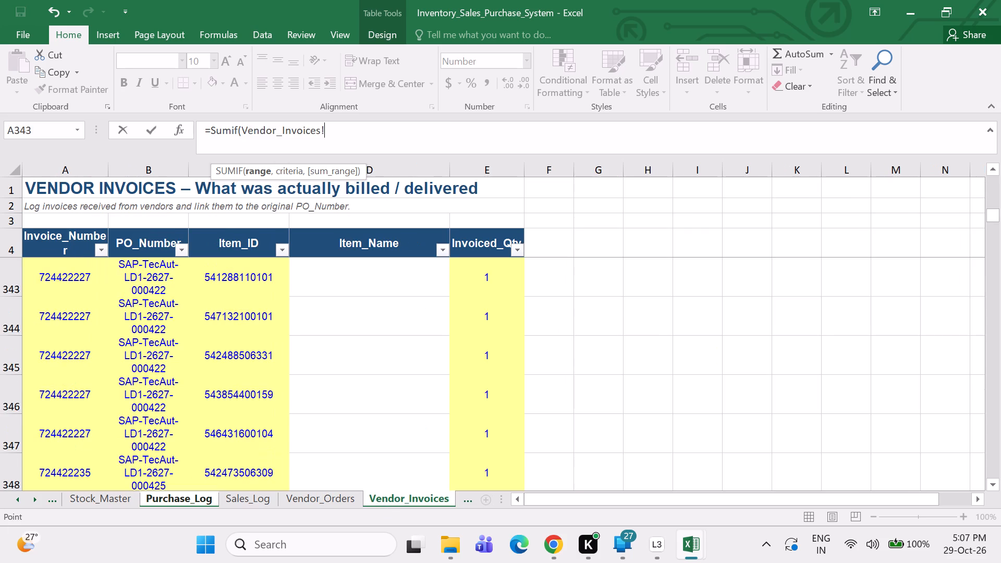
drag(227, 245, 227, 349)
click(350, 134)
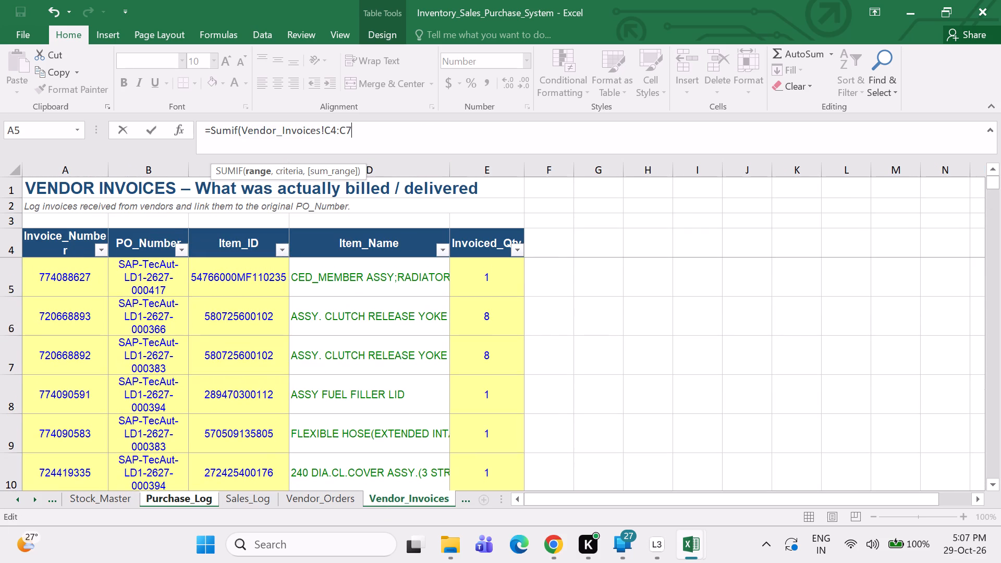
key(BackSpace)
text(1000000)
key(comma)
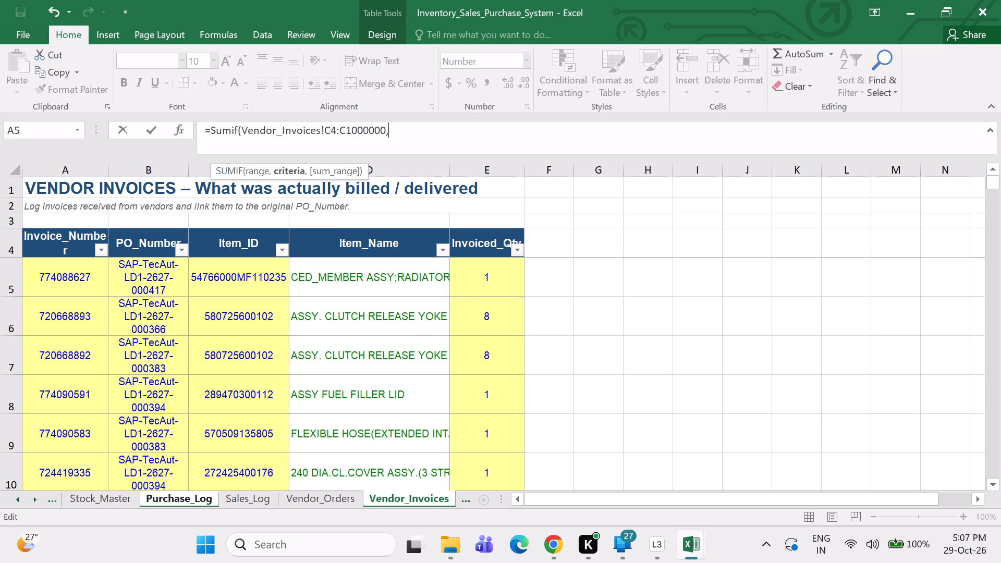
click(100, 500)
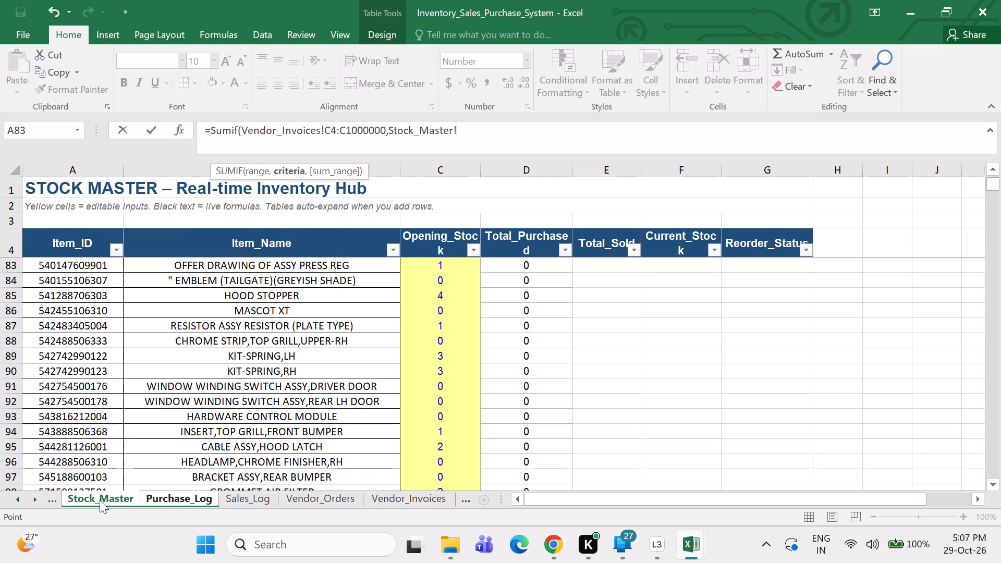
click(174, 500)
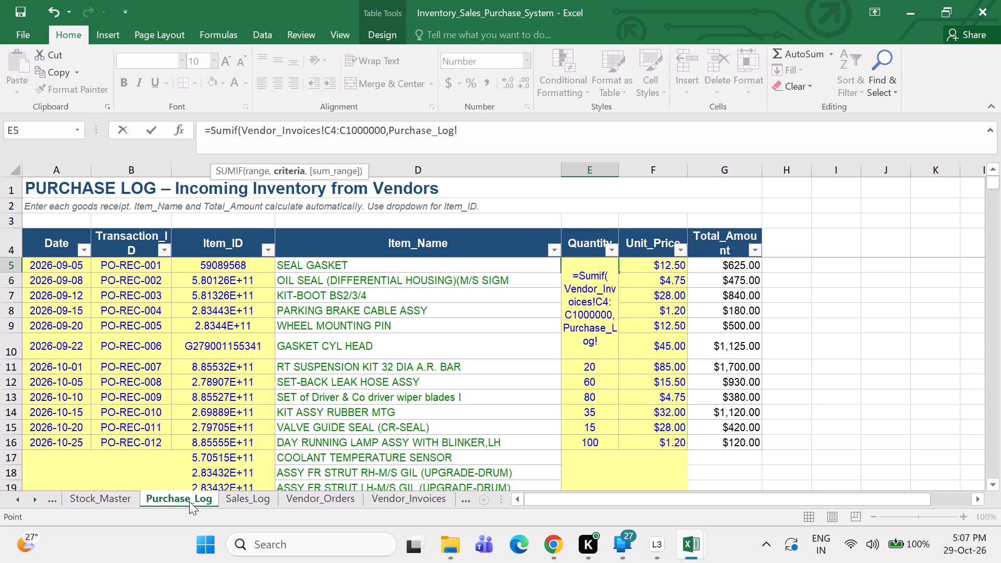
click(224, 264)
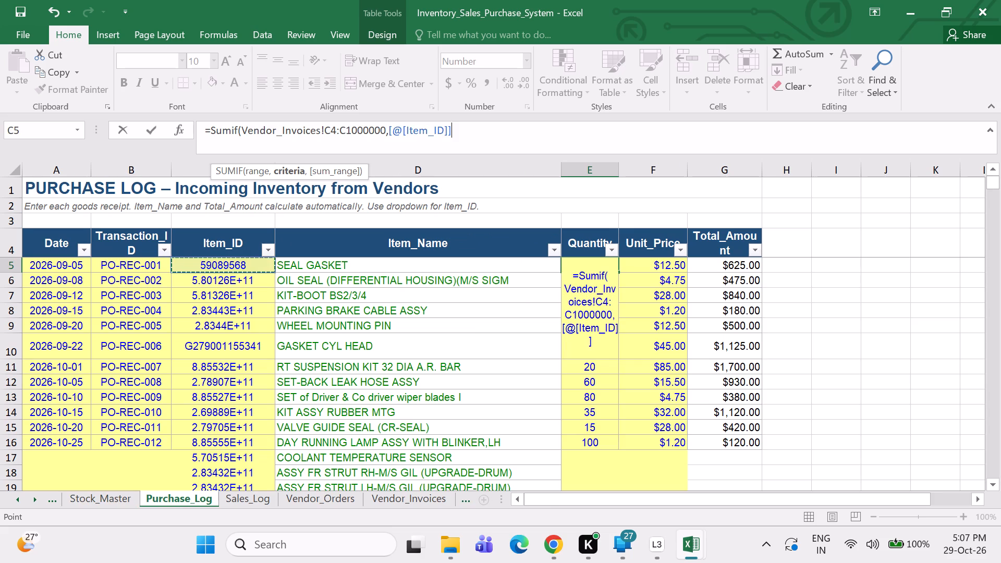
key(comma)
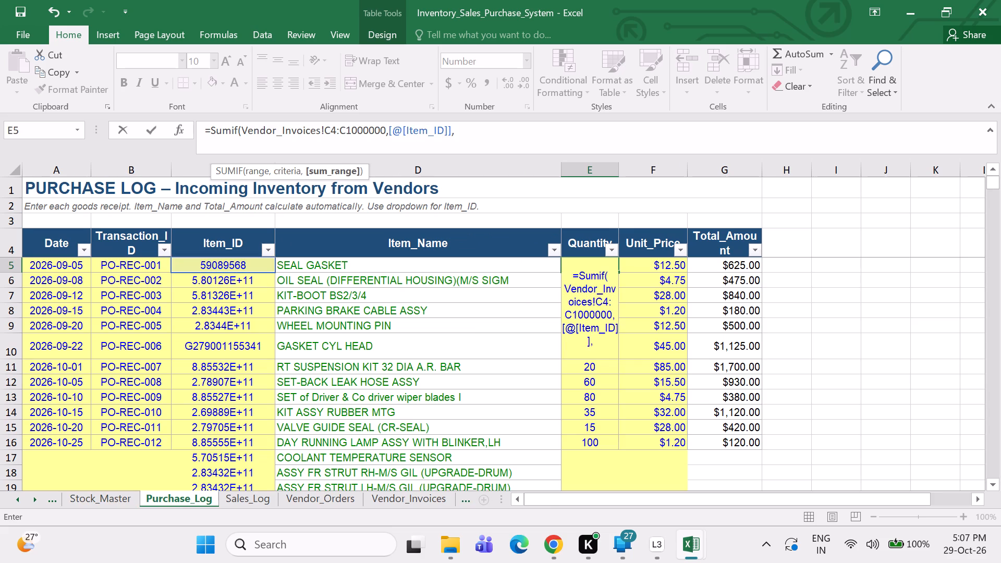
Set the SUMIF sum range to Vendor_Invoices E4:E1000000 and complete the formula in Purchase_Log cell E5.
click(383, 496)
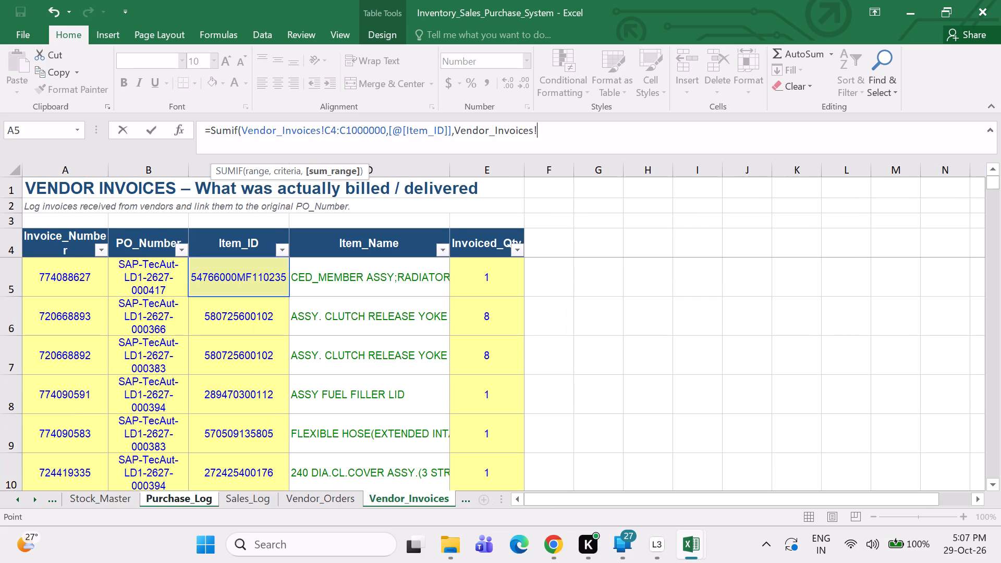
click(492, 242)
drag(492, 242, 488, 293)
click(577, 128)
key(BackSpace)
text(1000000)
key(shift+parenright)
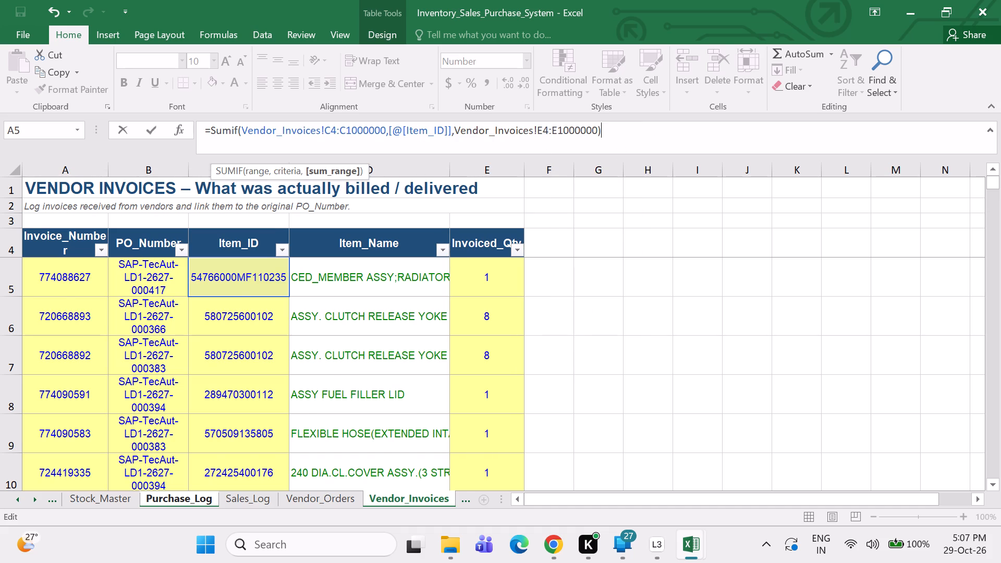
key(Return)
click(715, 324)
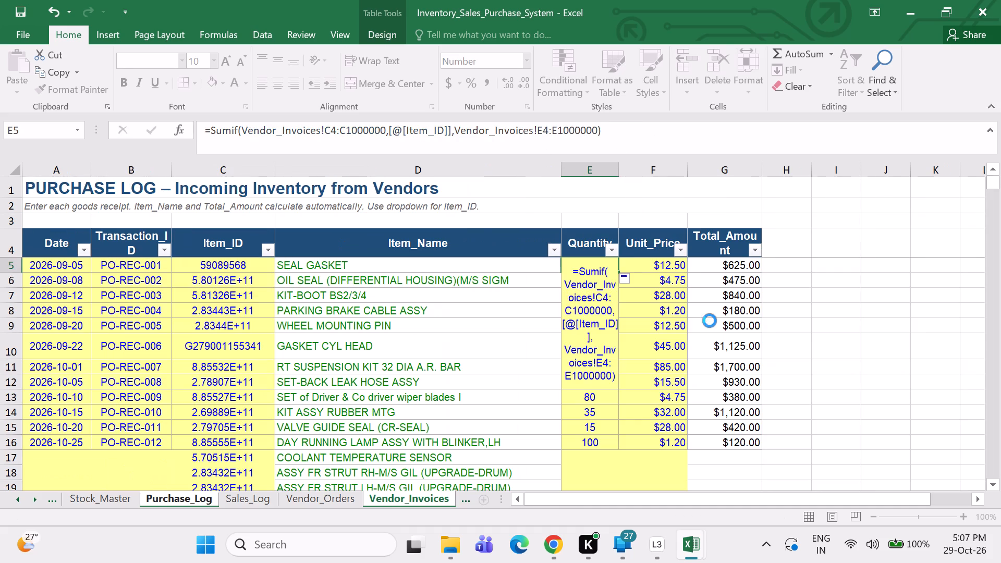
Fill the Quantity SUMIF formula on Purchase_Log from E5 down to E16.
click(600, 268)
double_click(619, 273)
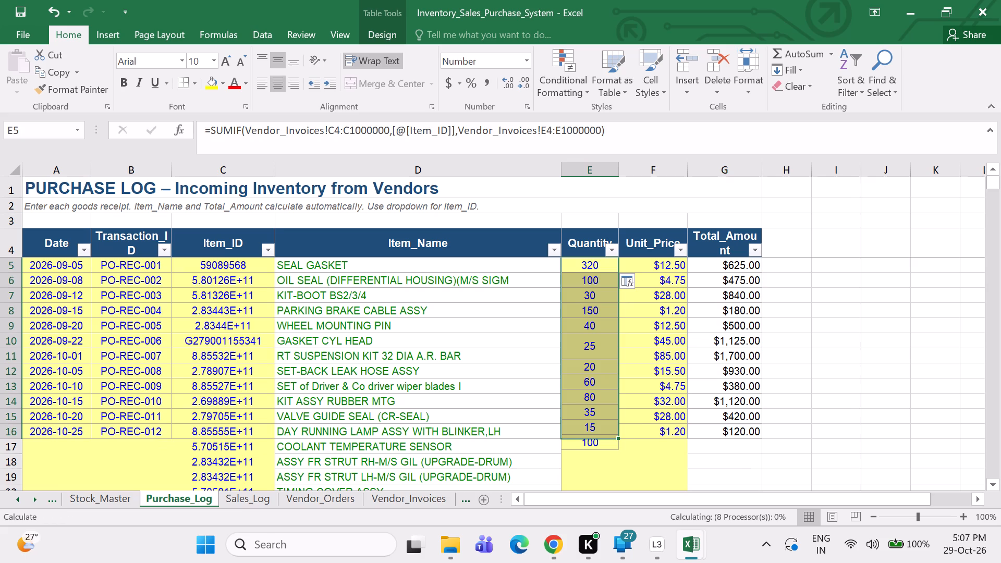
click(613, 449)
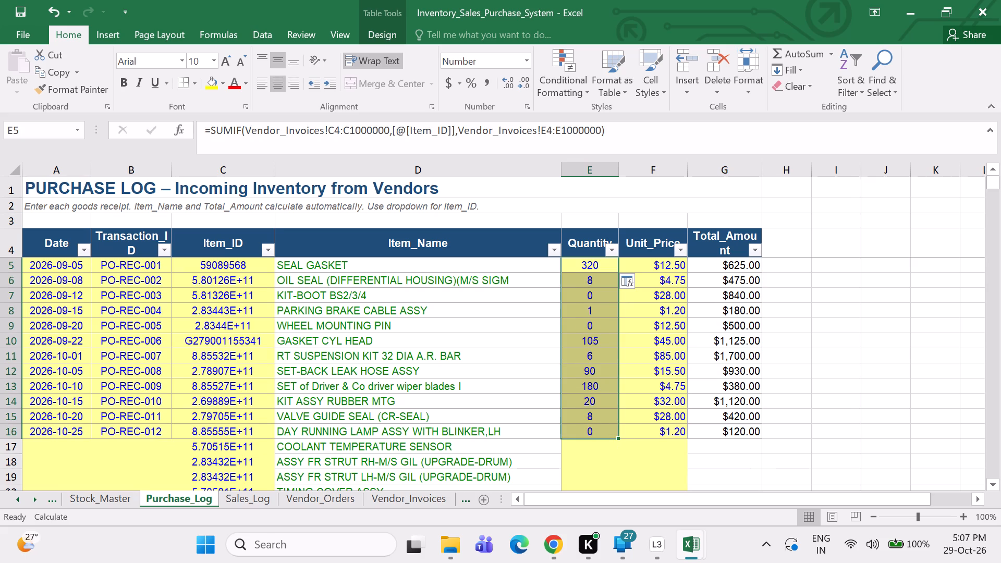
click(853, 398)
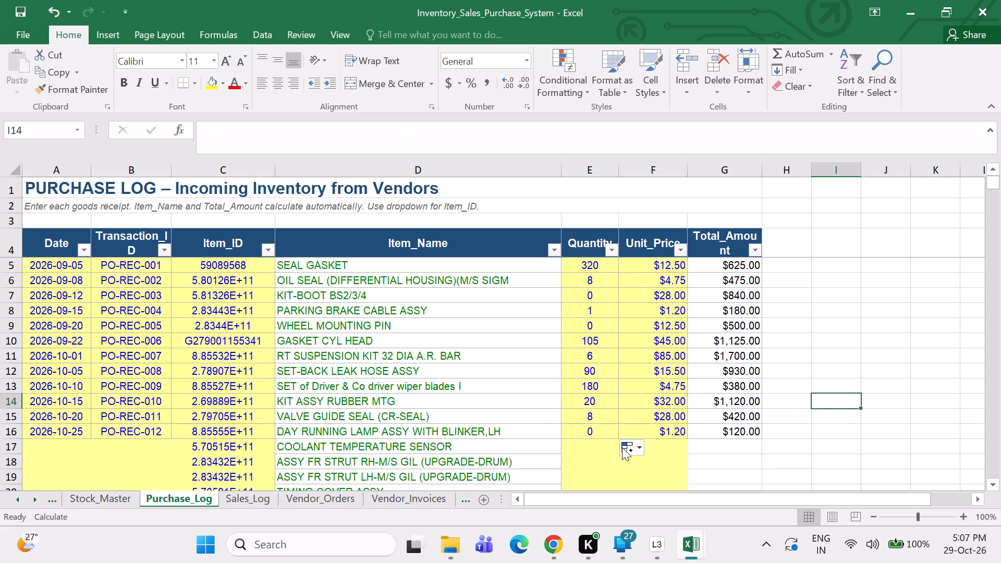
Fill the Quantity SUMIF formula on Purchase_Log from E16 down through the remaining Item_ID rows.
click(601, 434)
double_click(619, 439)
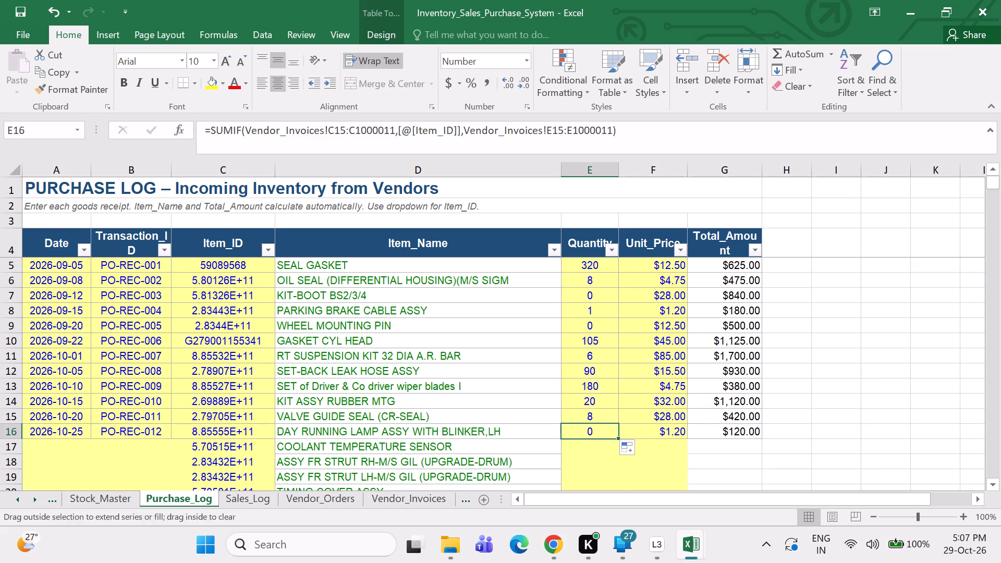
click(922, 413)
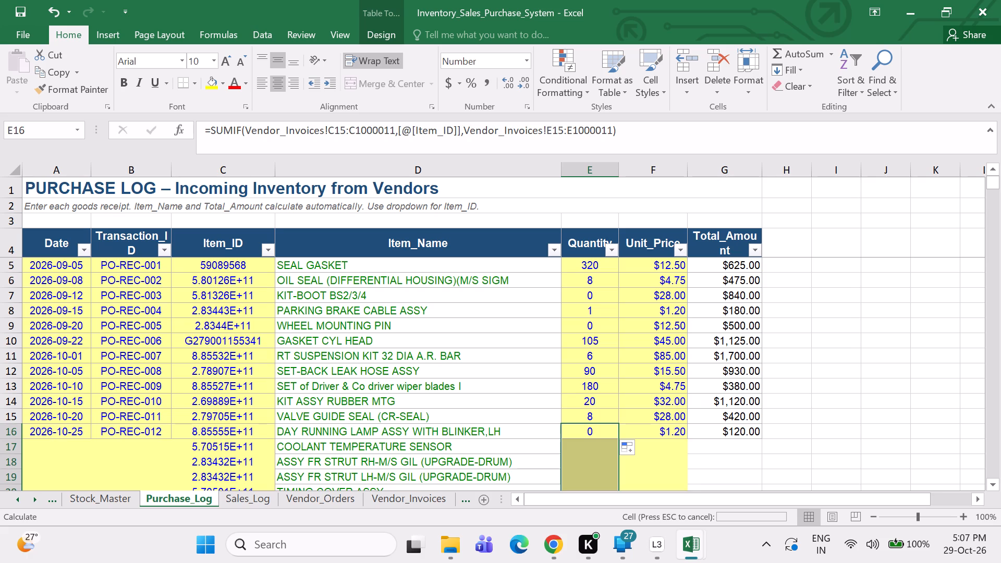
click(935, 275)
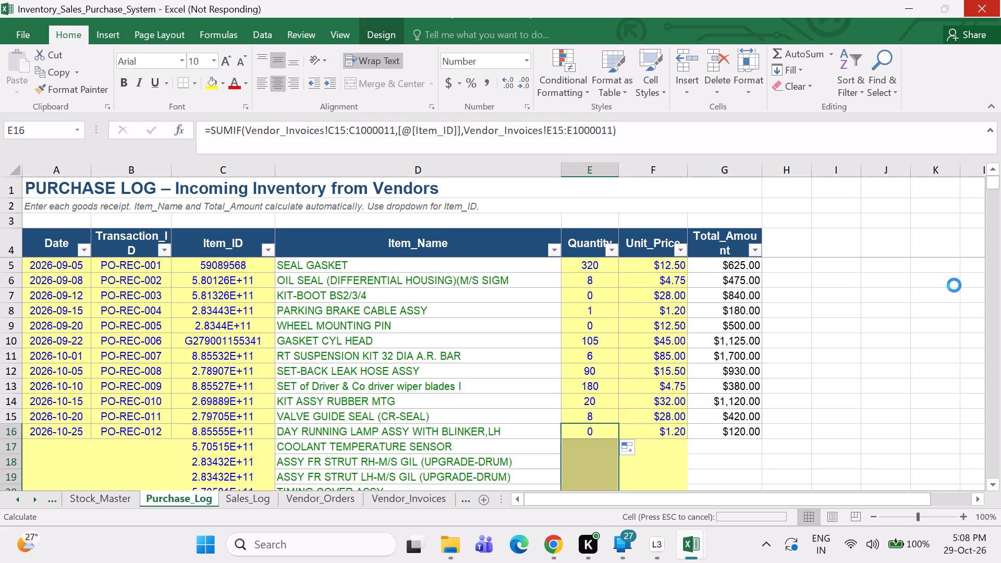